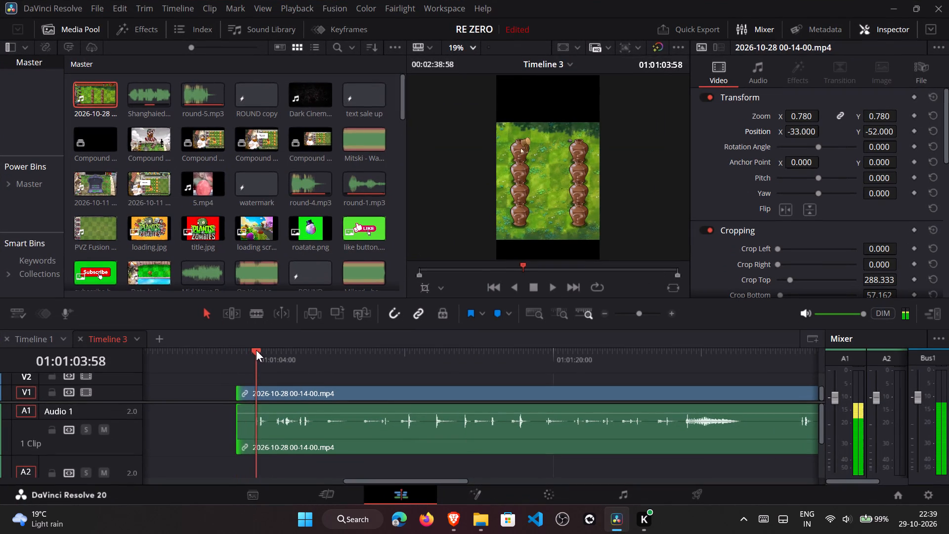
{"action": "left_click_drag", "start_coordinate": [256, 350], "coordinate": [325, 353]}
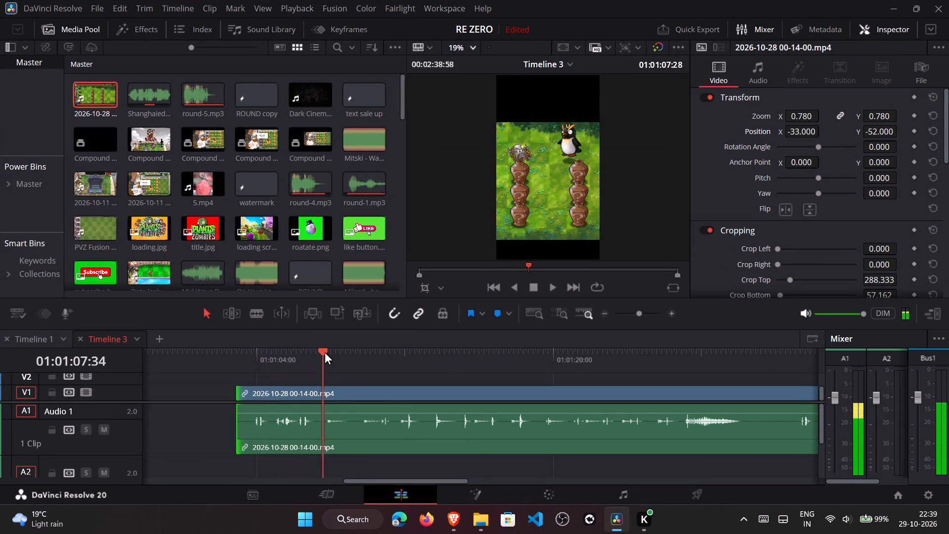
{"action": "left_click_drag", "start_coordinate": [325, 353], "coordinate": [599, 352]}
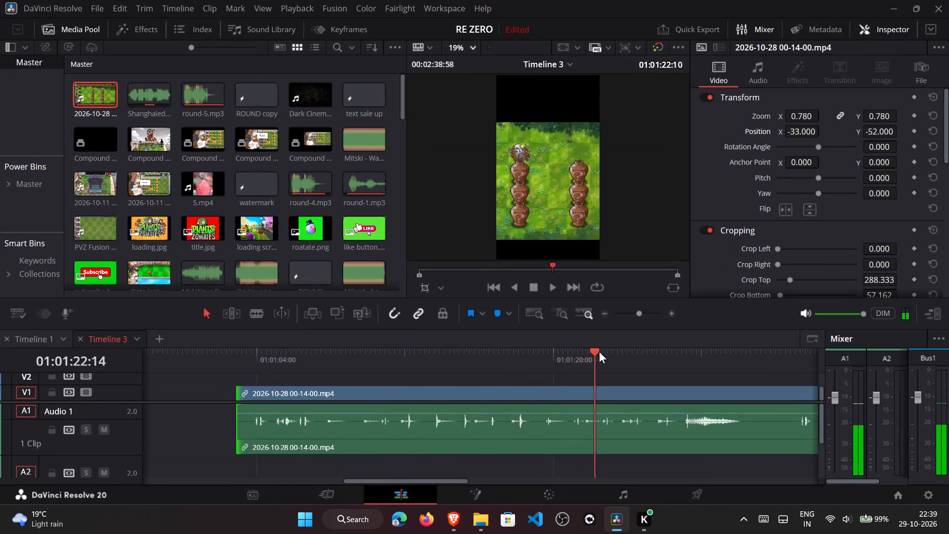
{"action": "left_click_drag", "start_coordinate": [599, 352], "coordinate": [723, 348]}
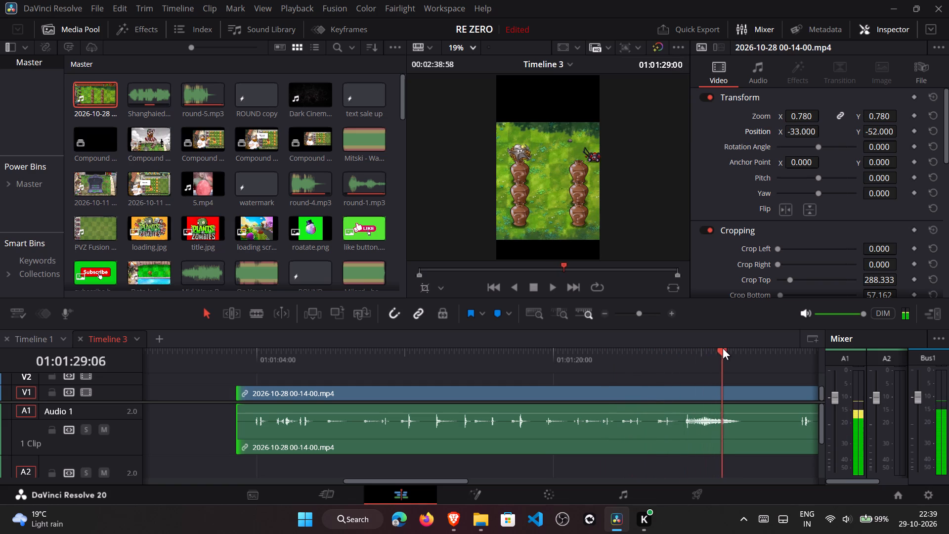
{"action": "left_click_drag", "start_coordinate": [723, 348], "coordinate": [513, 347]}
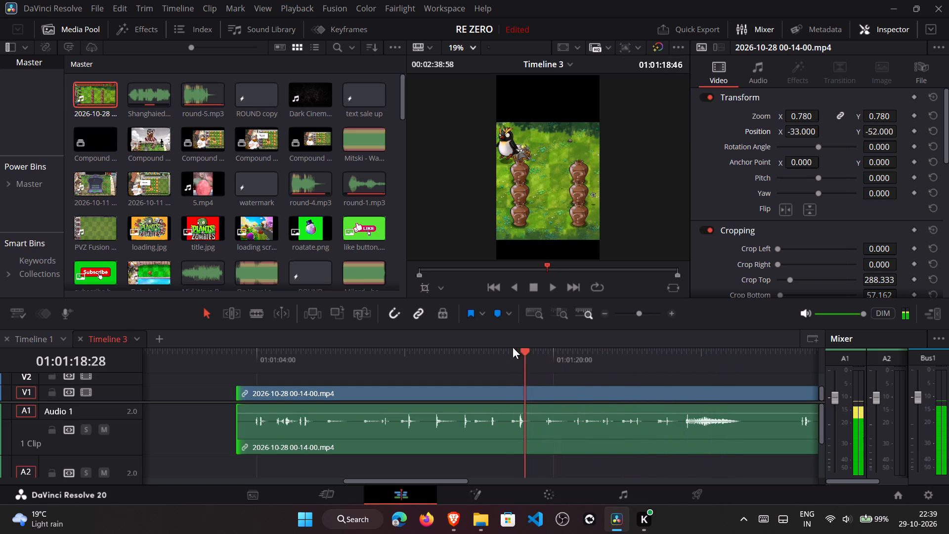
{"action": "left_click_drag", "start_coordinate": [513, 347], "coordinate": [529, 346]}
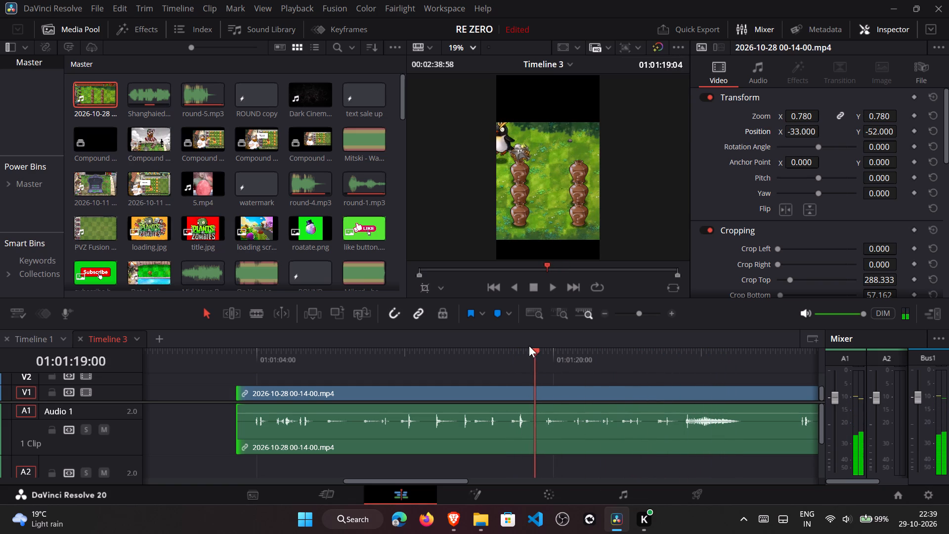
{"action": "left_click_drag", "start_coordinate": [529, 346], "coordinate": [539, 346]}
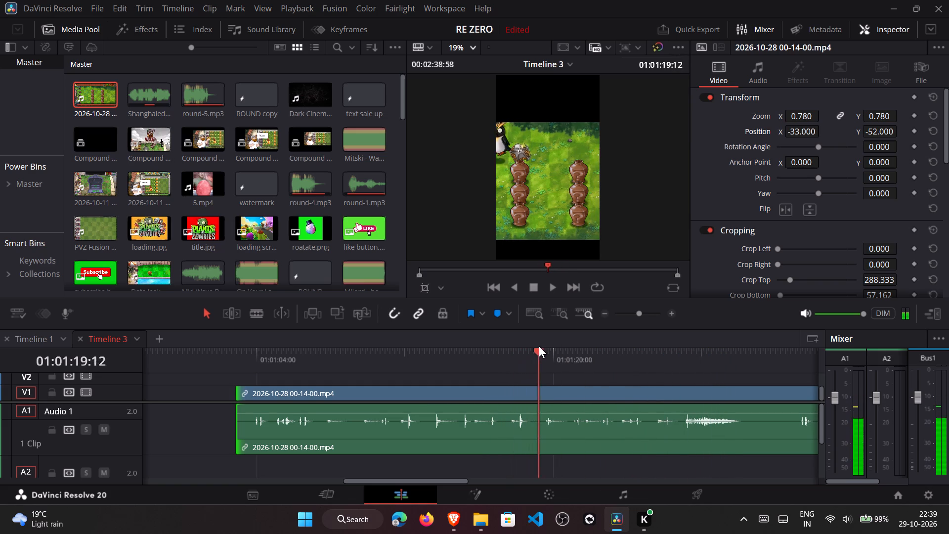
{"action": "left_click_drag", "start_coordinate": [539, 346], "coordinate": [567, 343]}
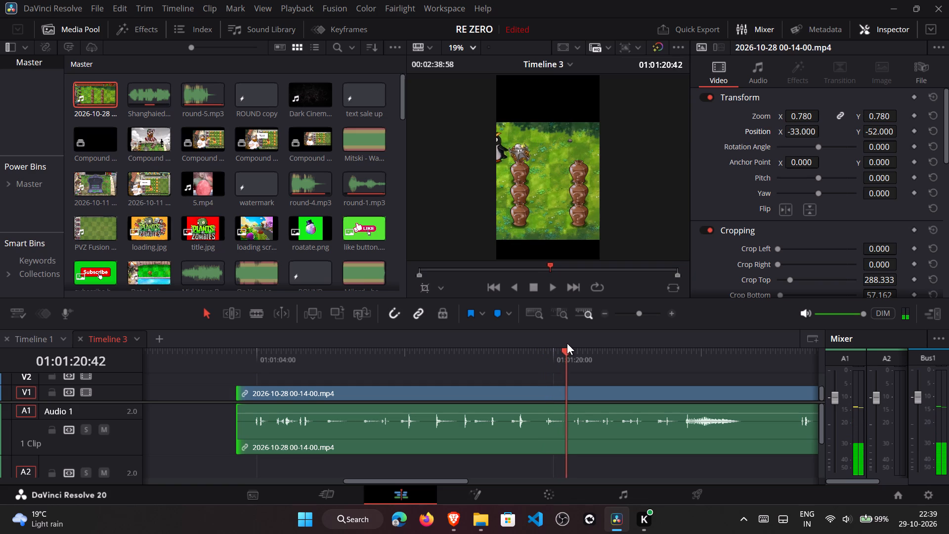
{"action": "left_click_drag", "start_coordinate": [567, 343], "coordinate": [569, 343]}
{"action": "triple_click", "coordinate": [674, 315]}
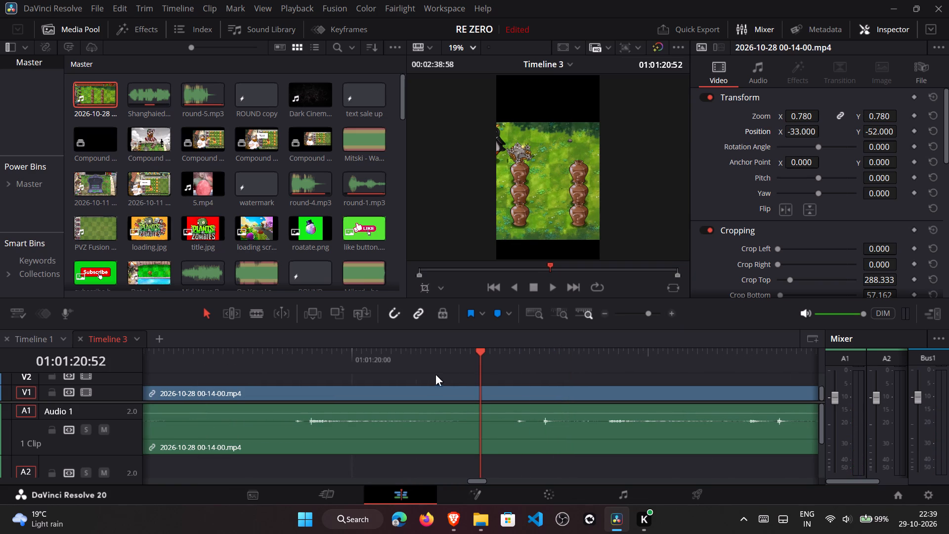
{"action": "left_click_drag", "start_coordinate": [476, 364], "coordinate": [490, 359]}
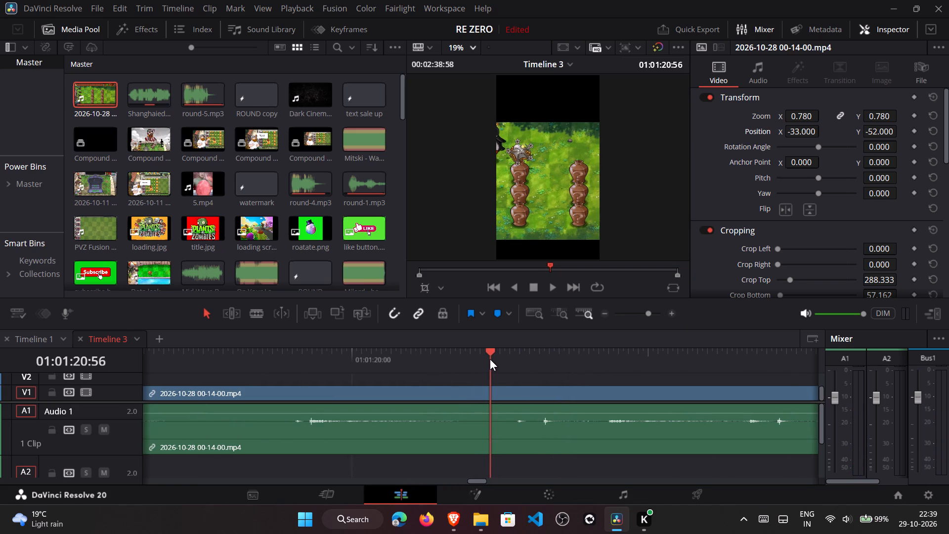
{"action": "left_click_drag", "start_coordinate": [490, 359], "coordinate": [482, 356]}
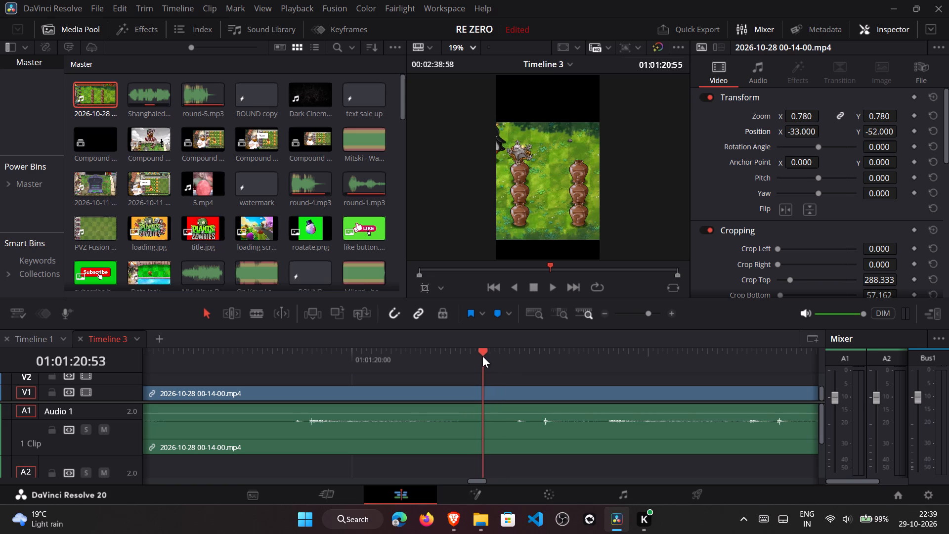
{"action": "left_click_drag", "start_coordinate": [482, 356], "coordinate": [471, 356]}
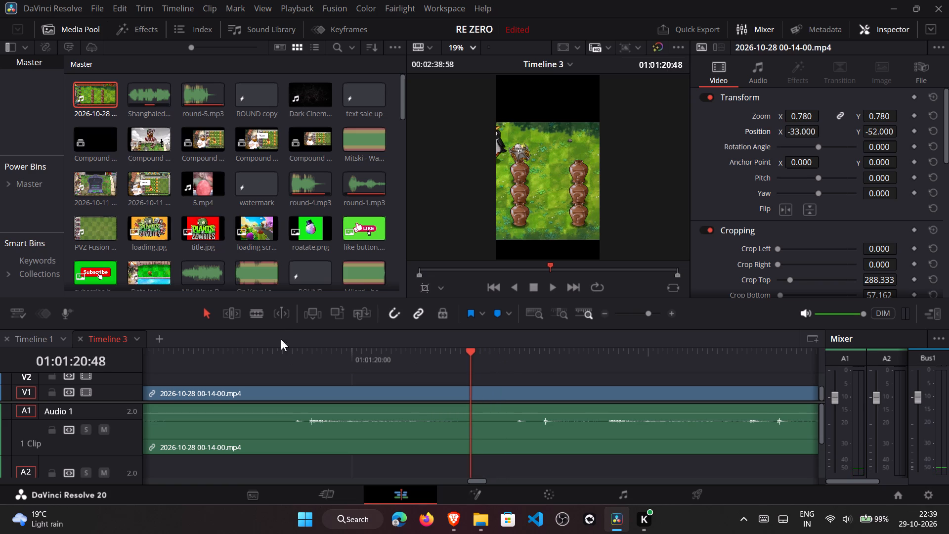
{"action": "left_click", "coordinate": [248, 311]}
{"action": "left_click", "coordinate": [472, 395]}
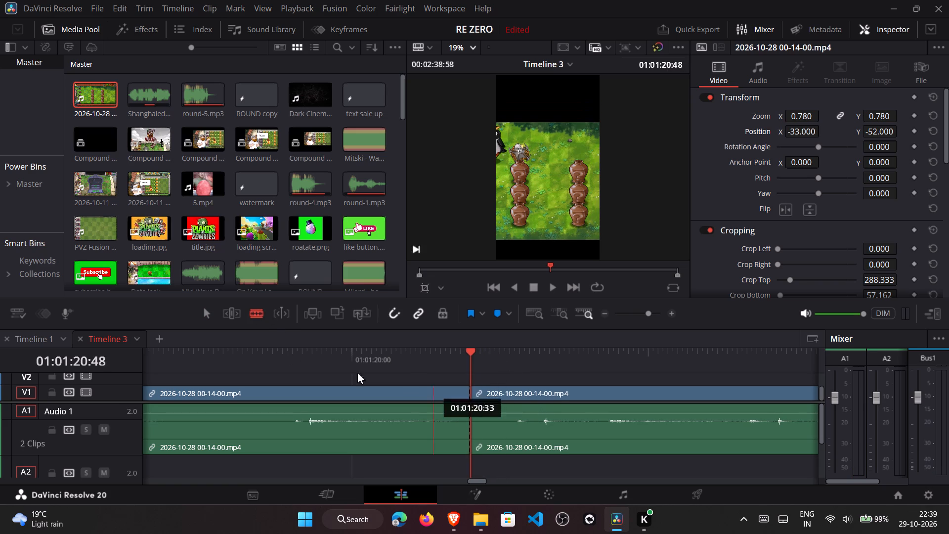
{"action": "left_click", "coordinate": [203, 315]}
Trim the start of the clip after the cut forward to 01:01:32:32 to remove the footage before it.
{"action": "double_click", "coordinate": [604, 315]}
{"action": "left_click_drag", "start_coordinate": [520, 350], "coordinate": [593, 349]}
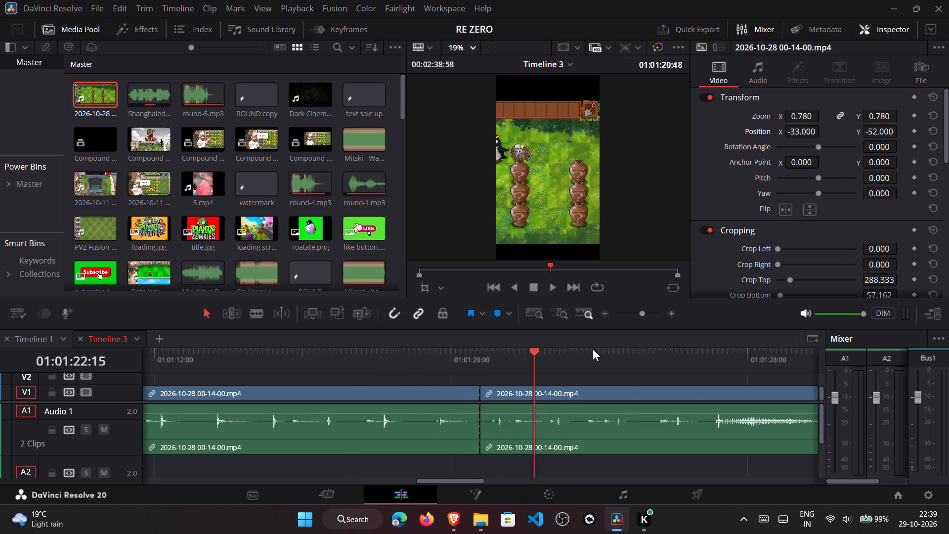
{"action": "left_click_drag", "start_coordinate": [593, 349], "coordinate": [699, 349]}
{"action": "double_click", "coordinate": [603, 313]}
{"action": "left_click_drag", "start_coordinate": [571, 365], "coordinate": [604, 363]}
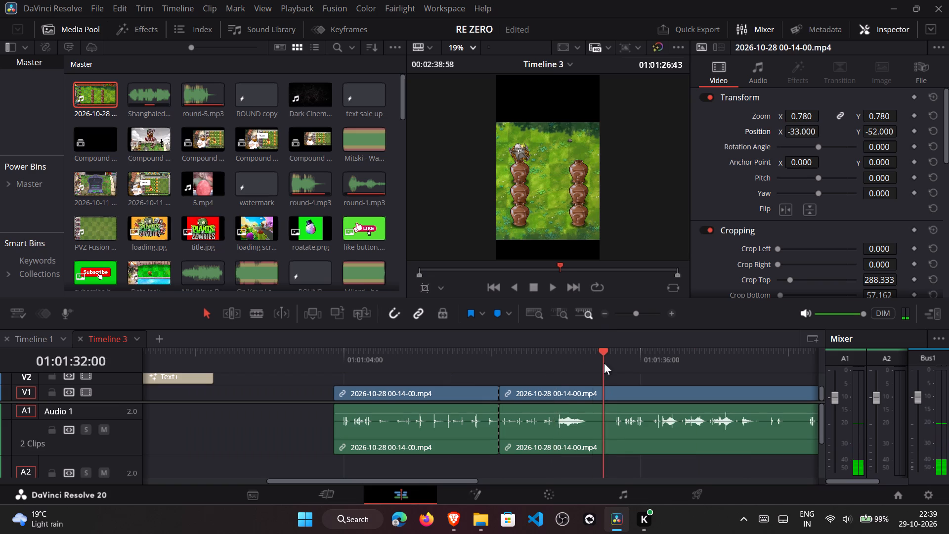
{"action": "left_click_drag", "start_coordinate": [604, 363], "coordinate": [608, 361]}
{"action": "left_click_drag", "start_coordinate": [505, 396], "coordinate": [625, 391]}
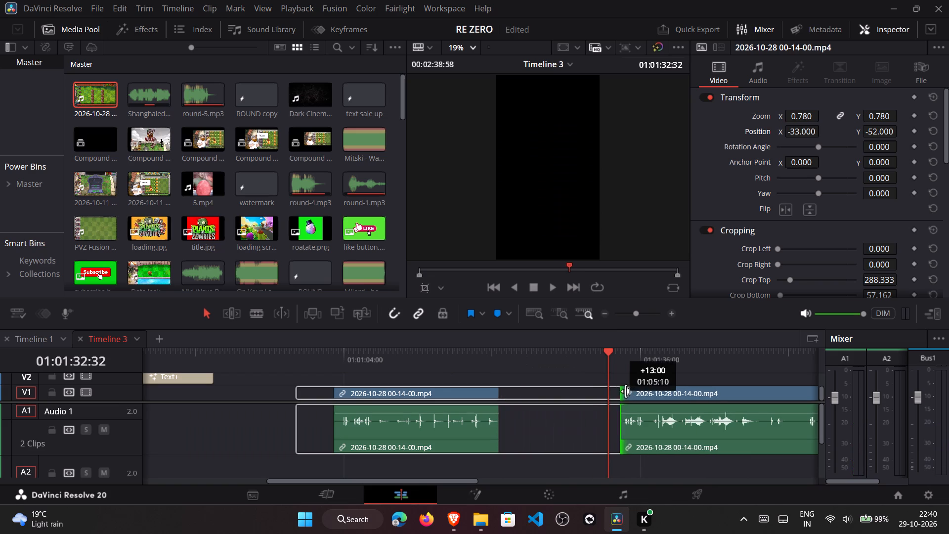
{"action": "left_click_drag", "start_coordinate": [625, 391], "coordinate": [610, 392]}
Review the opening of the trimmed second clip and move the clip earlier to start at about 01:01:28.
{"action": "left_click_drag", "start_coordinate": [604, 360], "coordinate": [615, 357]}
{"action": "left_click_drag", "start_coordinate": [615, 356], "coordinate": [631, 355]}
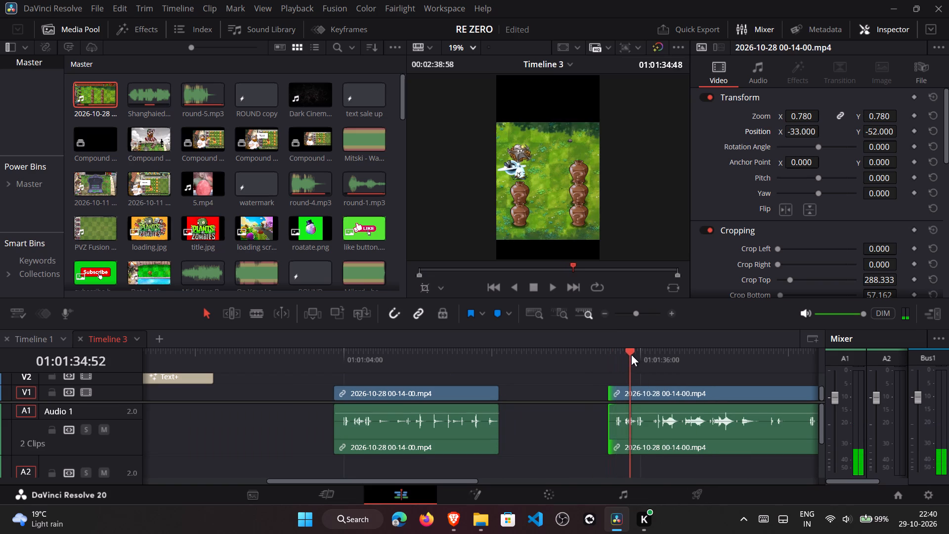
{"action": "left_click_drag", "start_coordinate": [631, 355], "coordinate": [628, 357]}
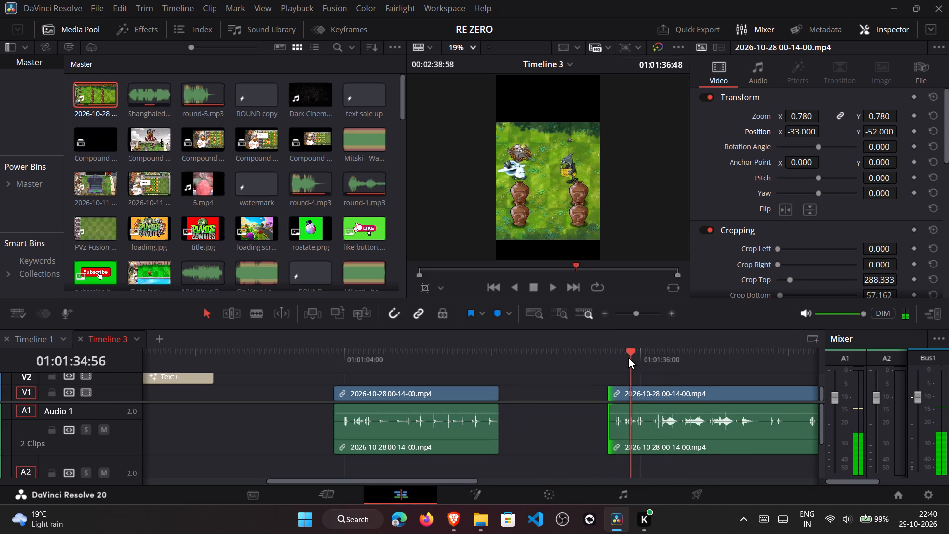
{"action": "left_click_drag", "start_coordinate": [628, 357], "coordinate": [620, 359]}
{"action": "double_click", "coordinate": [670, 315]}
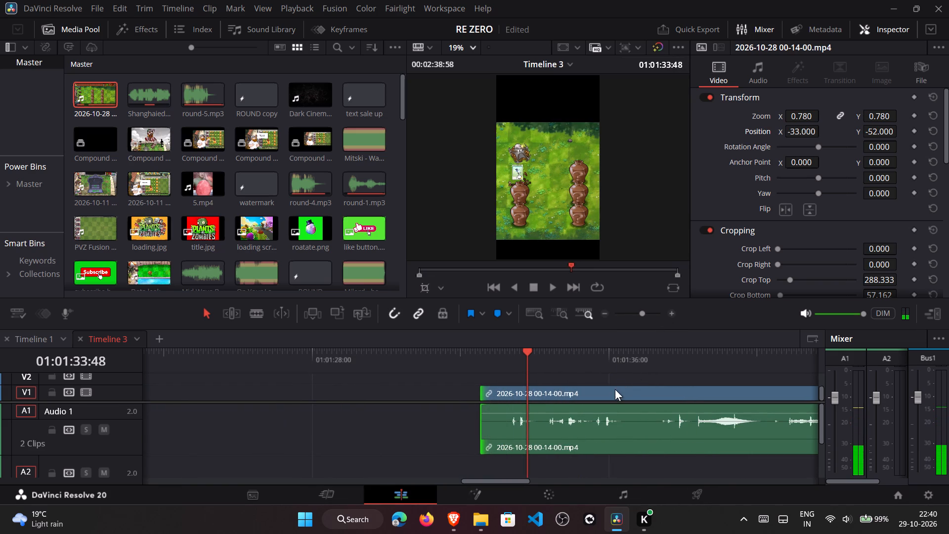
{"action": "left_click_drag", "start_coordinate": [615, 389], "coordinate": [452, 394]}
Trim the beginning of the second clip further so that it starts at 01:01:28:34.
{"action": "left_click", "coordinate": [343, 355]}
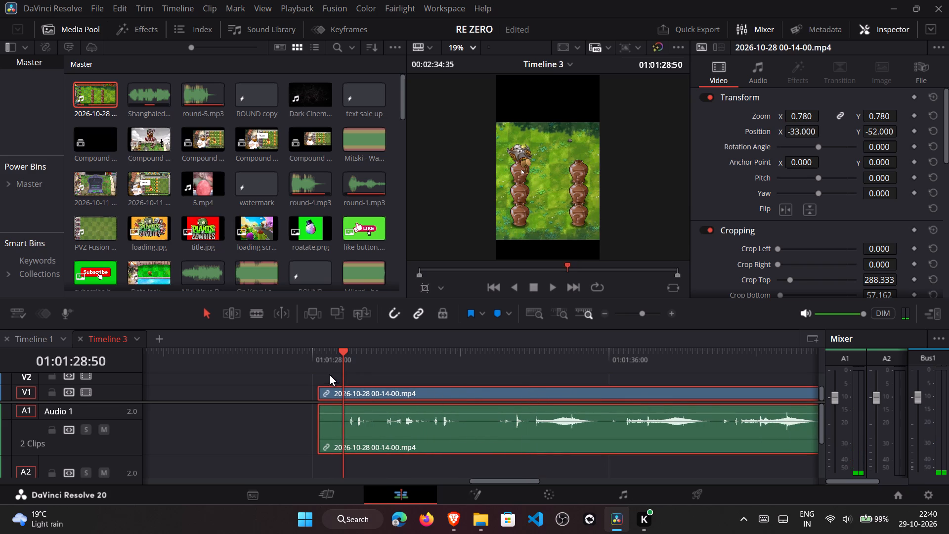
{"action": "left_click_drag", "start_coordinate": [333, 359], "coordinate": [326, 362]}
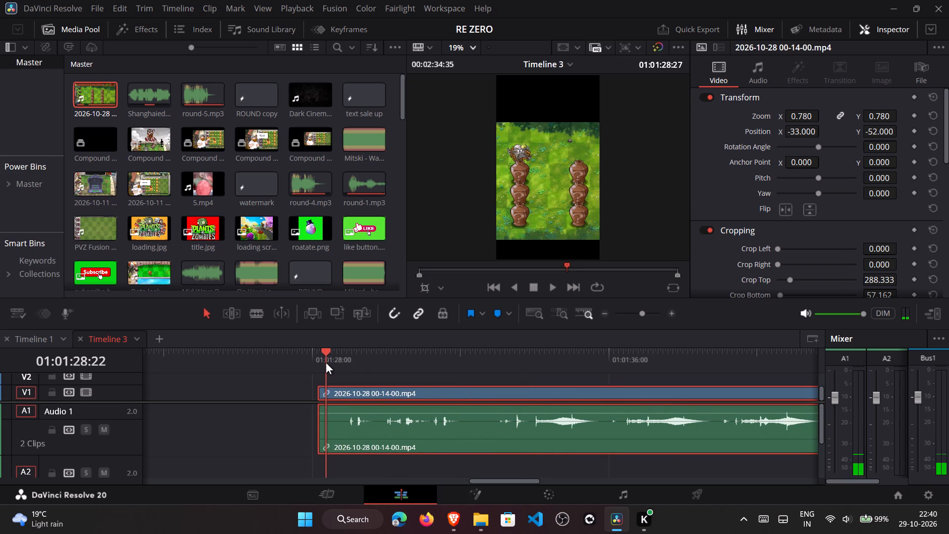
{"action": "left_click_drag", "start_coordinate": [326, 362], "coordinate": [336, 355]}
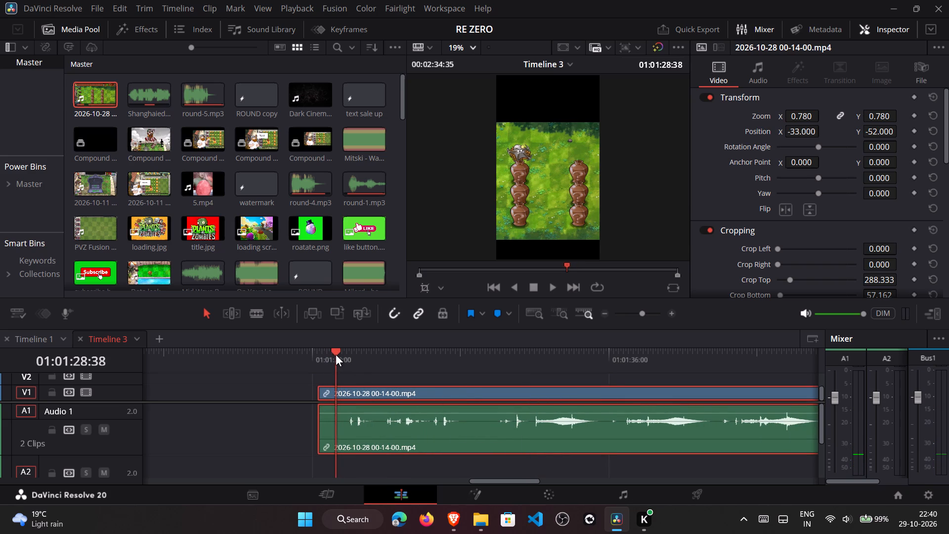
{"action": "left_click", "coordinate": [336, 355]}
{"action": "left_click_drag", "start_coordinate": [323, 395], "coordinate": [335, 393]}
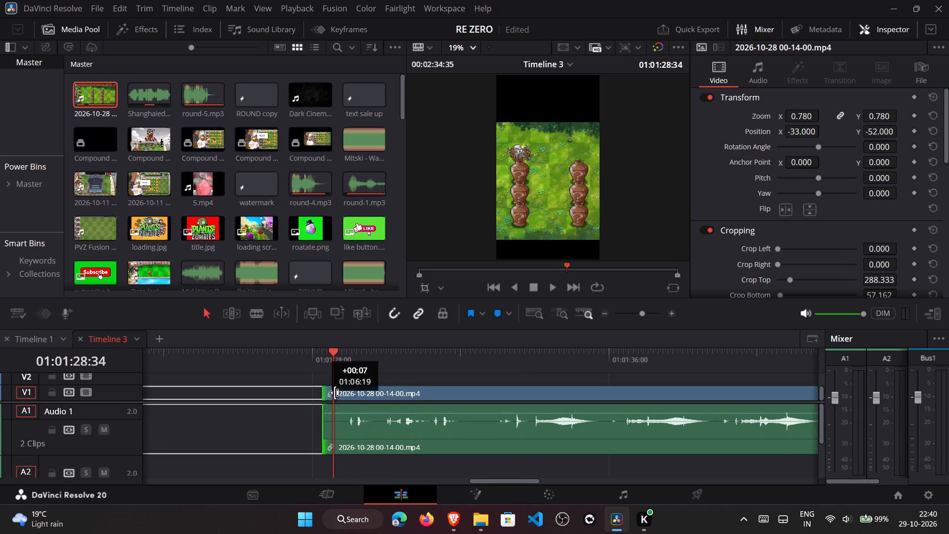
{"action": "left_click_drag", "start_coordinate": [335, 393], "coordinate": [336, 392]}
{"action": "left_click_drag", "start_coordinate": [341, 365], "coordinate": [629, 366]}
{"action": "left_click", "coordinate": [601, 310]}
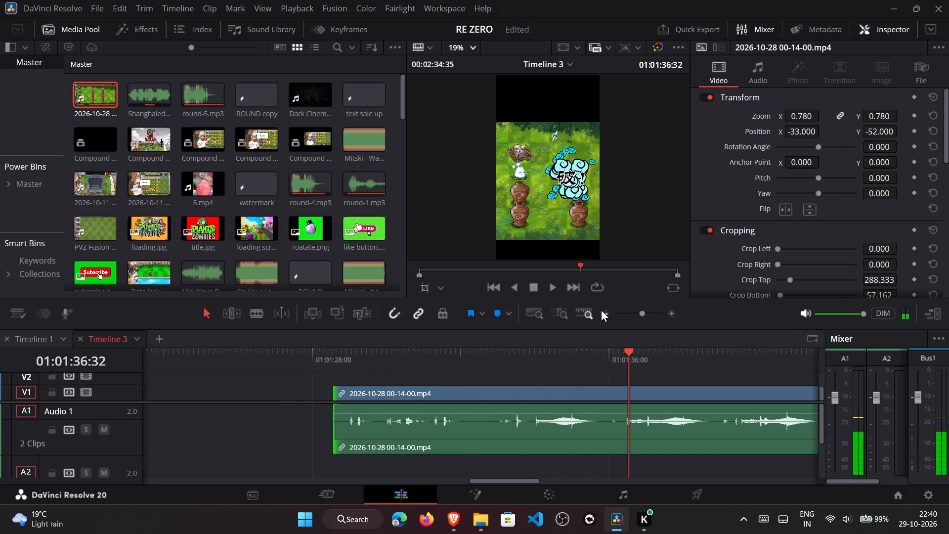
{"action": "left_click", "coordinate": [604, 313]}
{"action": "left_click_drag", "start_coordinate": [540, 361], "coordinate": [577, 357]}
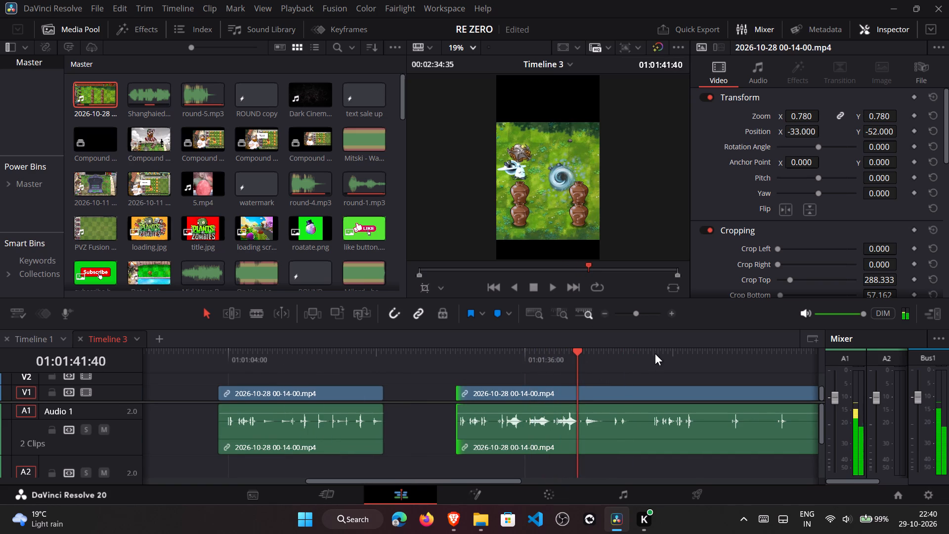
{"action": "left_click", "coordinate": [674, 315]}
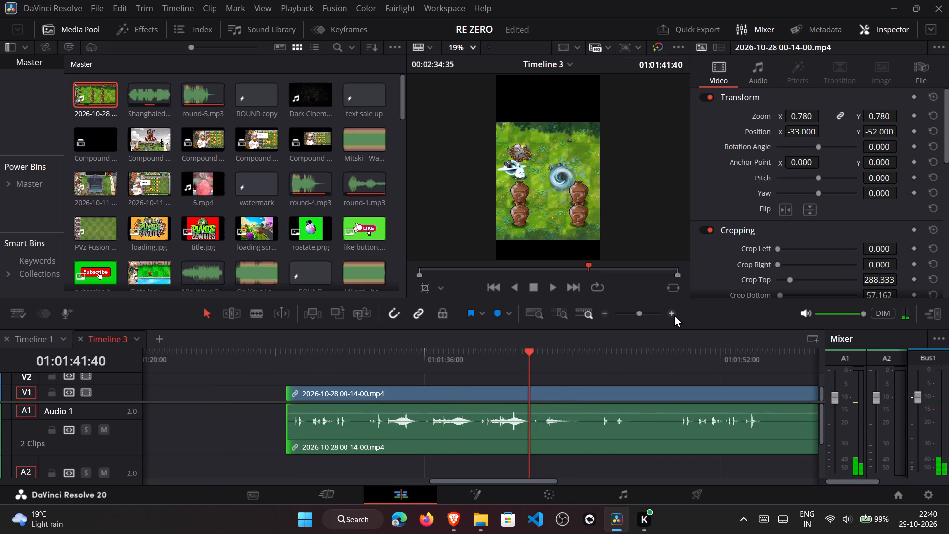
{"action": "left_click", "coordinate": [675, 315]}
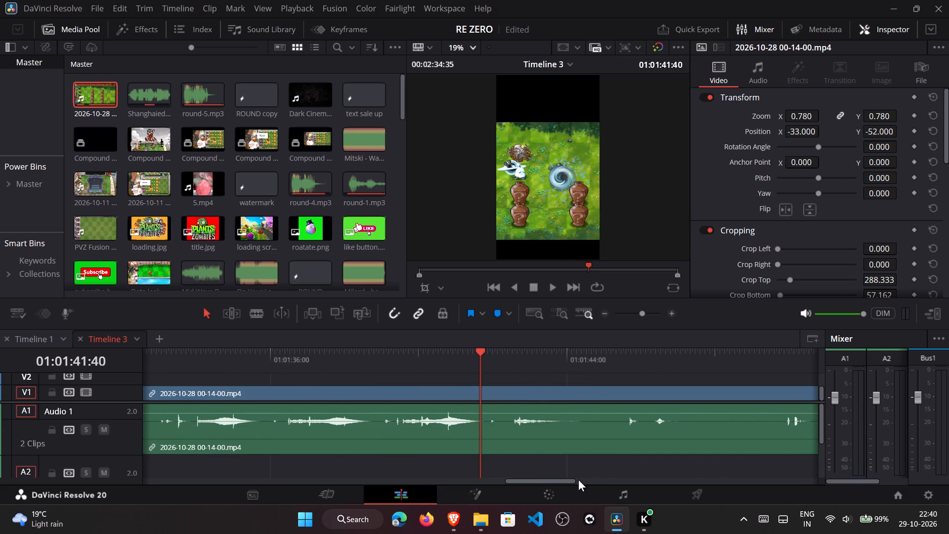
{"action": "left_click", "coordinate": [570, 479]}
{"action": "left_click_drag", "start_coordinate": [504, 364], "coordinate": [516, 360]}
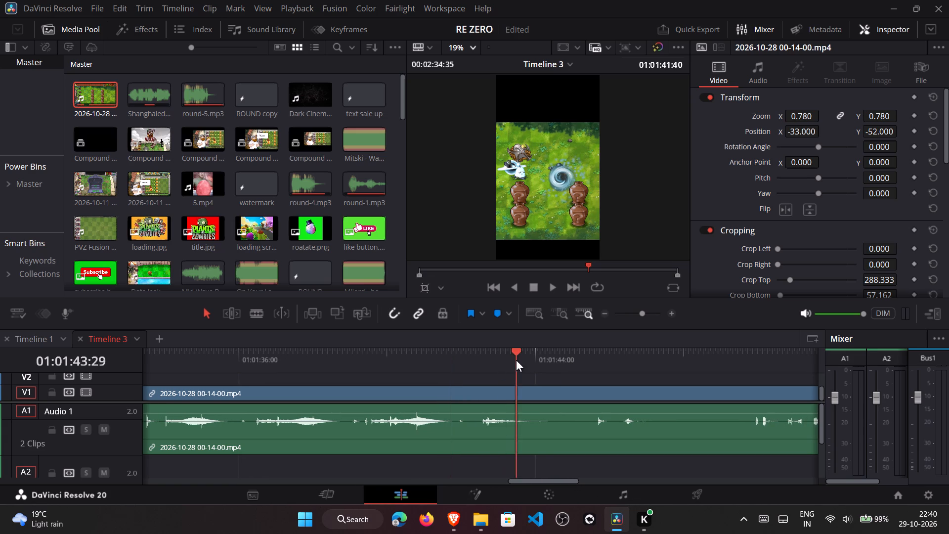
{"action": "left_click_drag", "start_coordinate": [516, 360], "coordinate": [581, 348]}
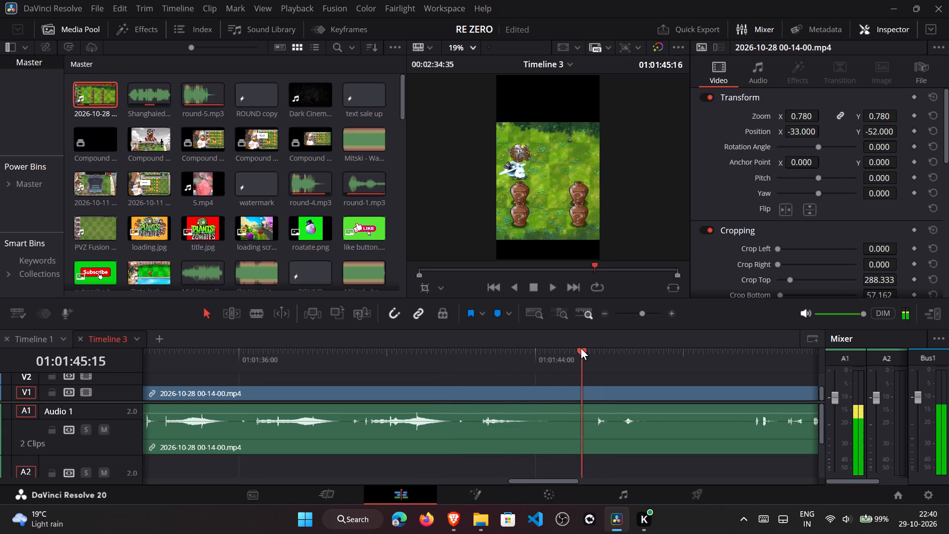
{"action": "left_click_drag", "start_coordinate": [581, 348], "coordinate": [469, 355]}
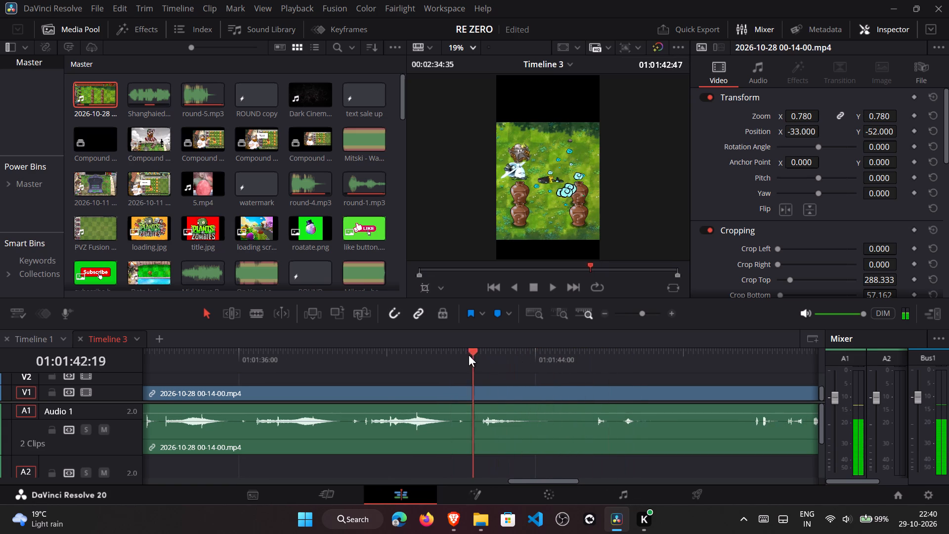
{"action": "left_click_drag", "start_coordinate": [469, 355], "coordinate": [502, 358]}
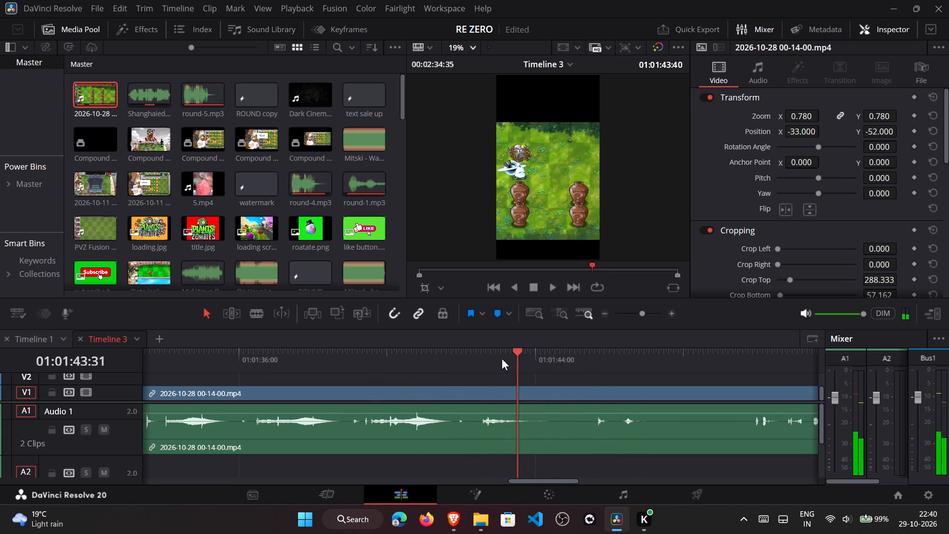
{"action": "left_click_drag", "start_coordinate": [502, 358], "coordinate": [524, 364]}
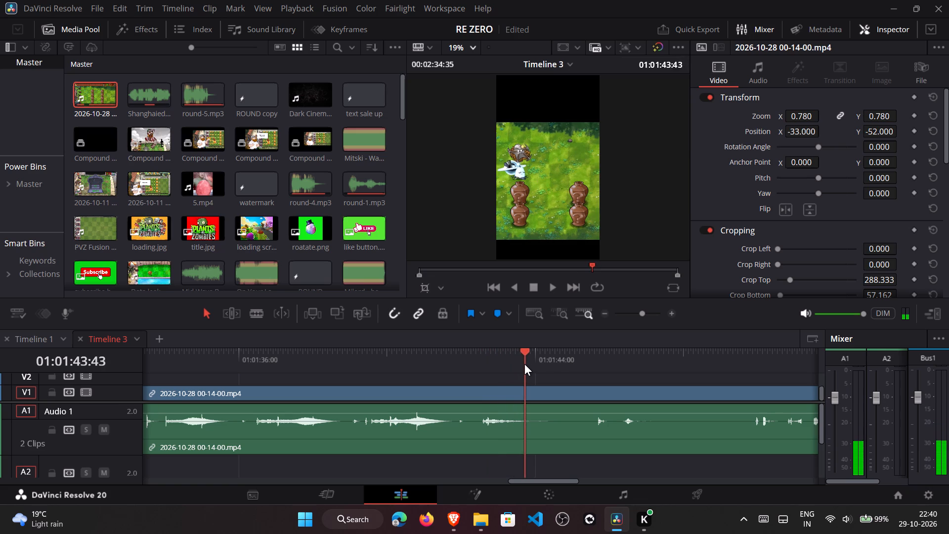
{"action": "left_click_drag", "start_coordinate": [524, 364], "coordinate": [559, 360]}
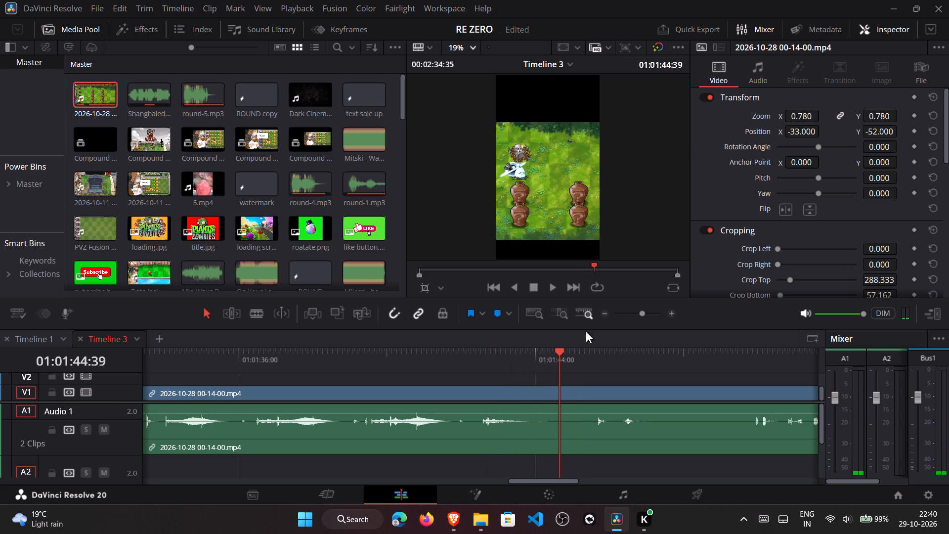
{"action": "left_click", "coordinate": [603, 310]}
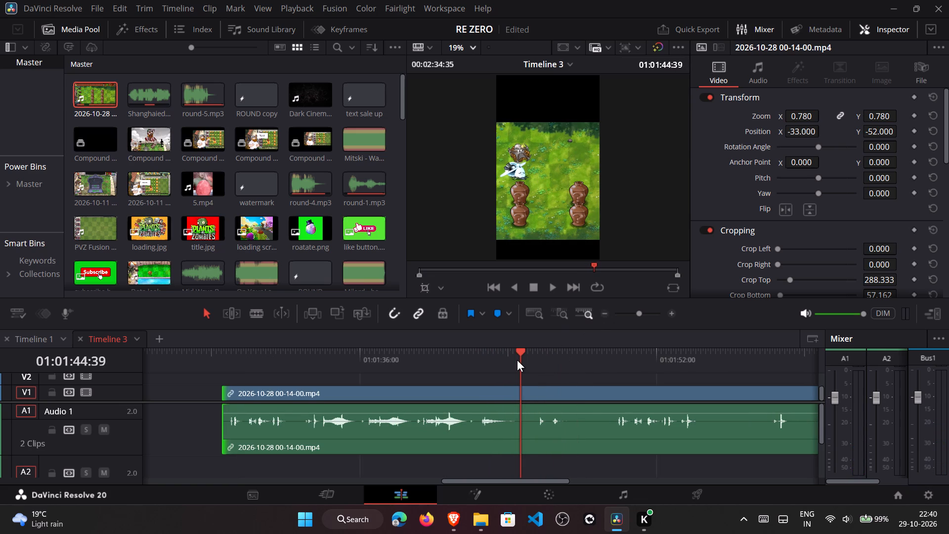
{"action": "left_click_drag", "start_coordinate": [517, 360], "coordinate": [516, 360]}
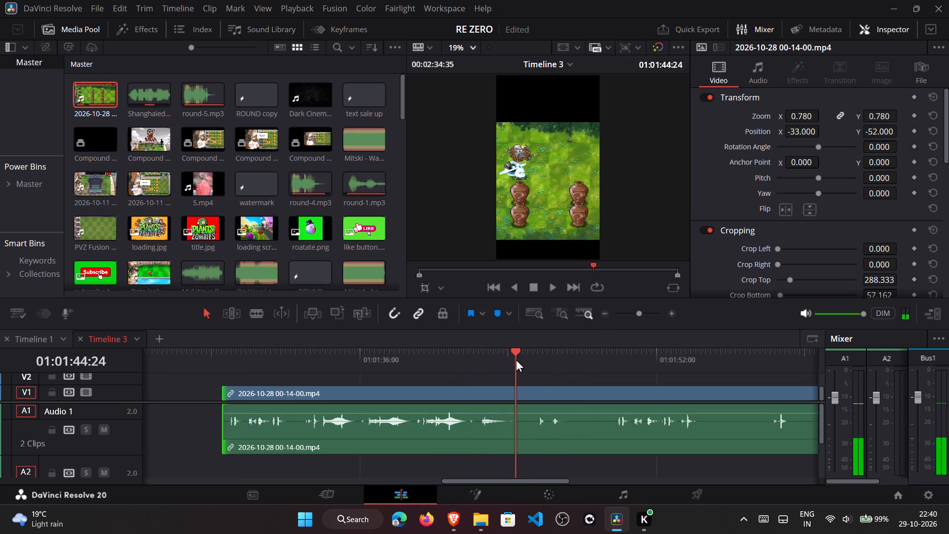
{"action": "left_click_drag", "start_coordinate": [516, 360], "coordinate": [521, 358]}
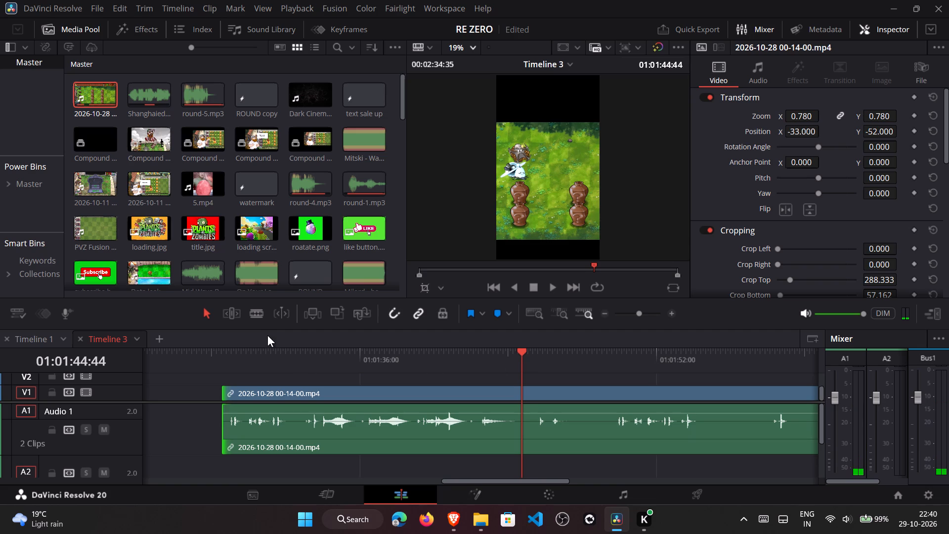
{"action": "left_click_drag", "start_coordinate": [516, 367], "coordinate": [522, 365]}
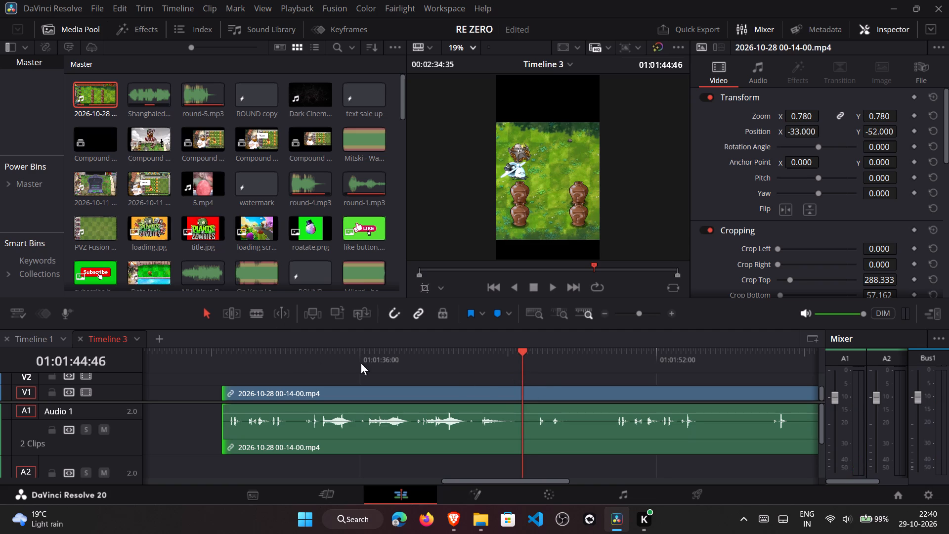
{"action": "left_click", "coordinate": [248, 312]}
{"action": "left_click", "coordinate": [526, 387]}
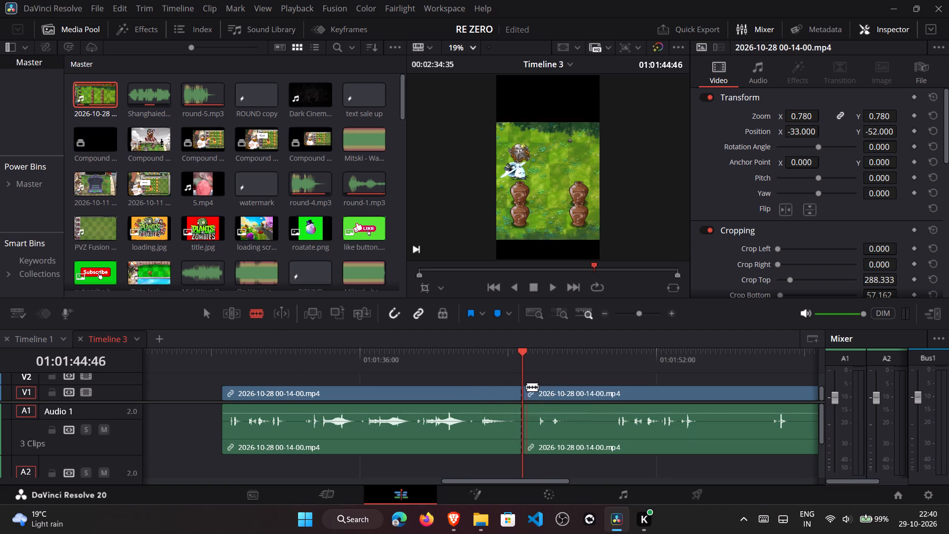
Close the gap on V1 by moving the second gameplay clip and its audio earlier, against the end of the first.
{"action": "double_click", "coordinate": [600, 315]}
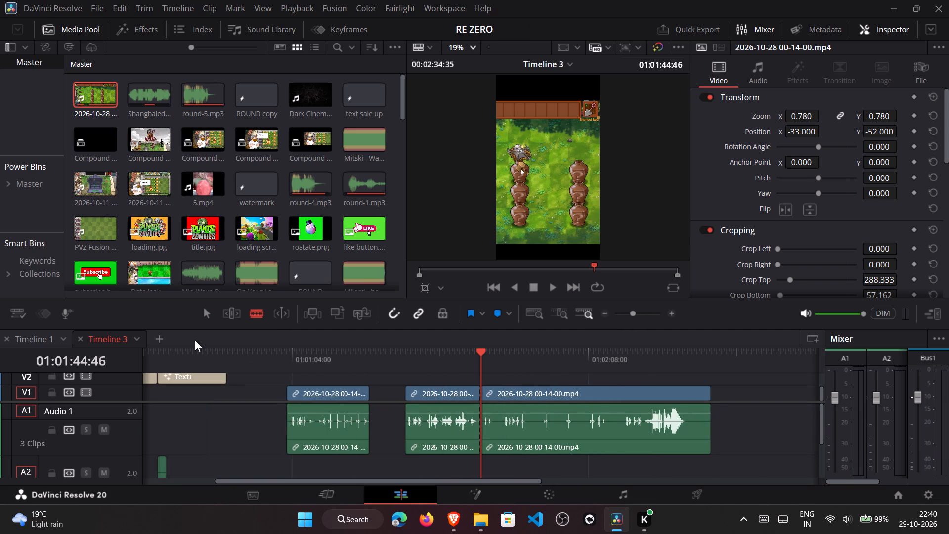
{"action": "left_click", "coordinate": [199, 314]}
{"action": "left_click", "coordinate": [414, 395]}
{"action": "left_click_drag", "start_coordinate": [432, 395], "coordinate": [414, 395]}
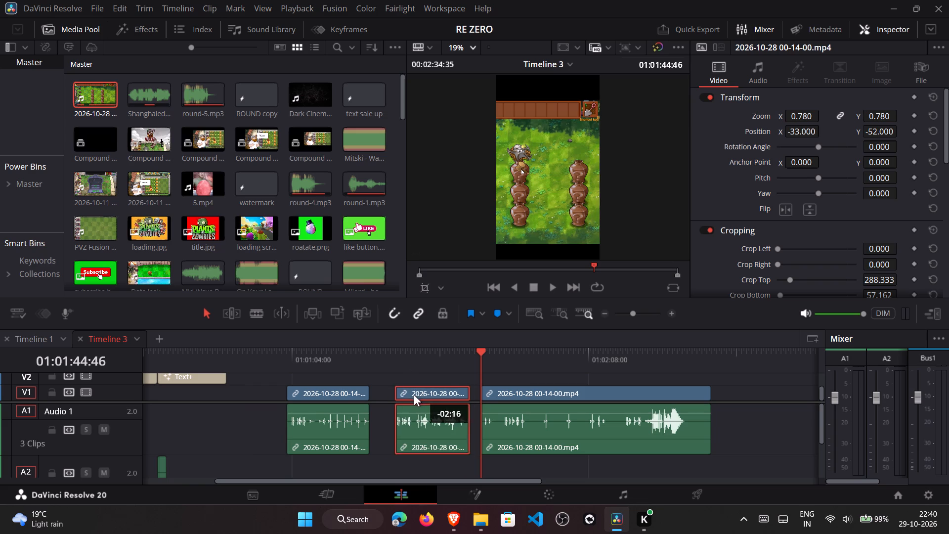
{"action": "left_click_drag", "start_coordinate": [414, 395], "coordinate": [397, 395]}
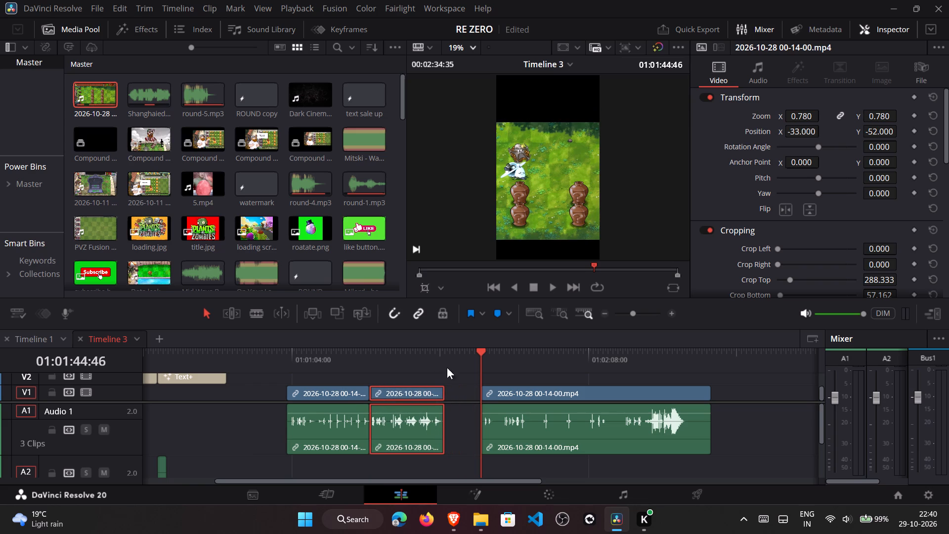
Review the opening of the third gameplay clip and trim its start, with its audio, forward to 01:01:48:52.
{"action": "left_click", "coordinate": [677, 316]}
{"action": "left_click", "coordinate": [672, 315]}
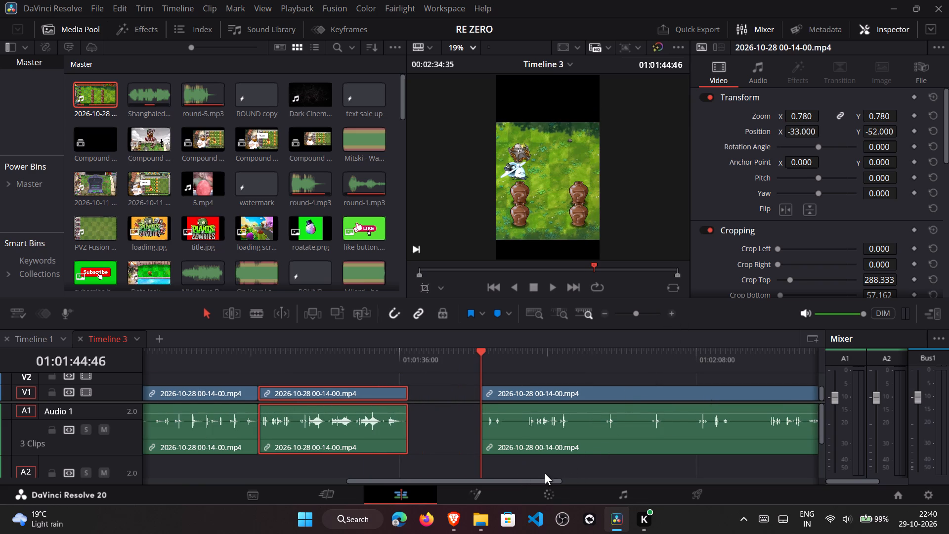
{"action": "left_click_drag", "start_coordinate": [542, 477], "coordinate": [549, 478]}
{"action": "left_click_drag", "start_coordinate": [552, 482], "coordinate": [552, 481]}
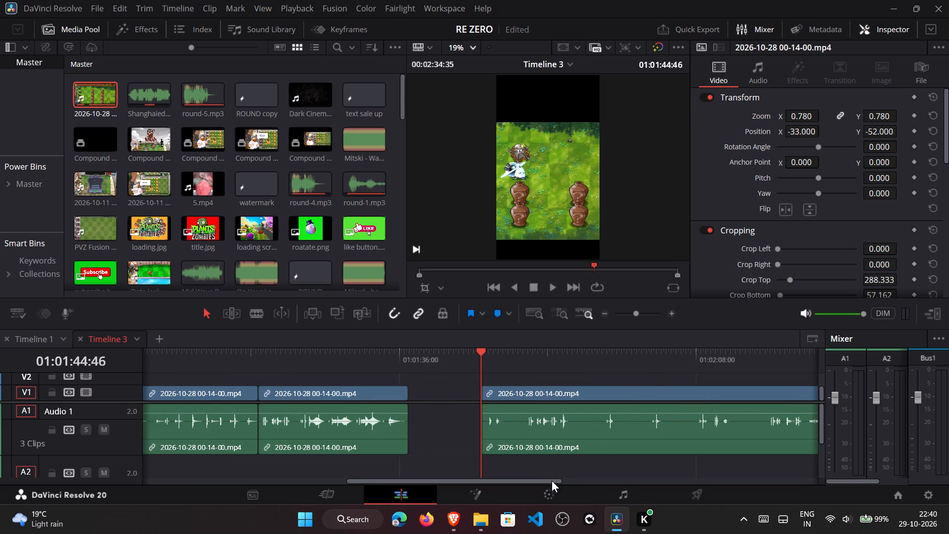
{"action": "left_click_drag", "start_coordinate": [552, 481], "coordinate": [561, 478]}
{"action": "left_click_drag", "start_coordinate": [473, 357], "coordinate": [505, 361]}
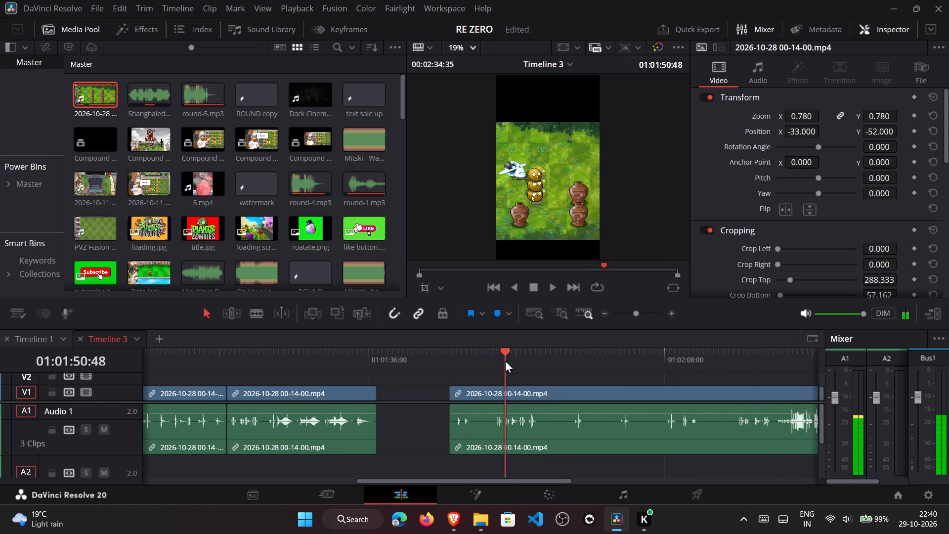
{"action": "left_click_drag", "start_coordinate": [505, 361], "coordinate": [492, 359]}
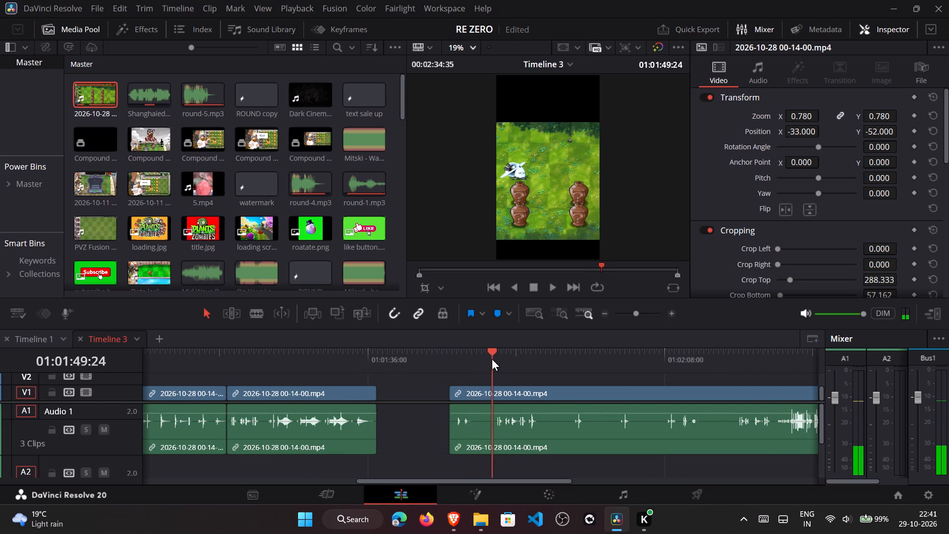
{"action": "left_click_drag", "start_coordinate": [492, 359], "coordinate": [487, 357]}
{"action": "left_click_drag", "start_coordinate": [453, 392], "coordinate": [487, 391]}
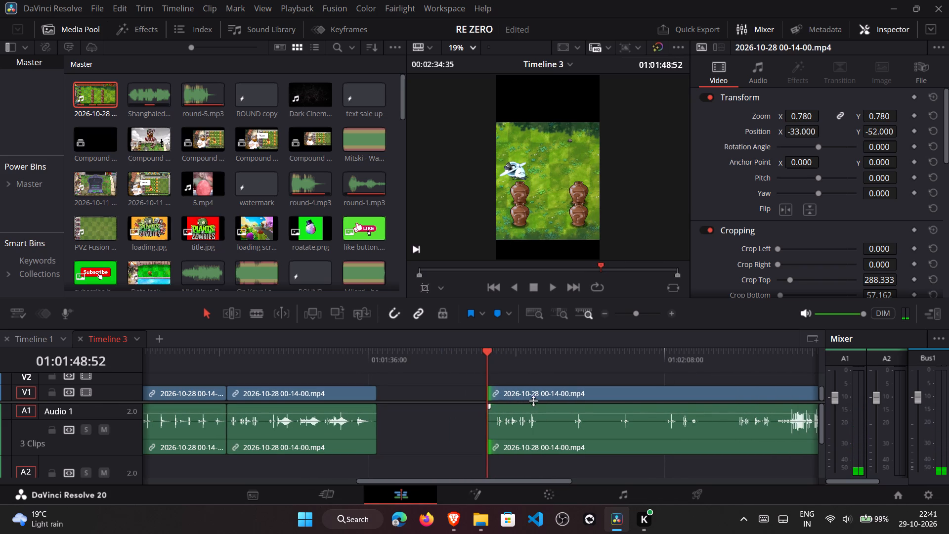
Move the trimmed third clip and its audio earlier to start at about 01:01:41.
{"action": "left_click_drag", "start_coordinate": [534, 394], "coordinate": [461, 394]}
Review the third gameplay clip for its next cut point and split it with its audio at 01:01:58:56.
{"action": "left_click_drag", "start_coordinate": [416, 363], "coordinate": [427, 362]}
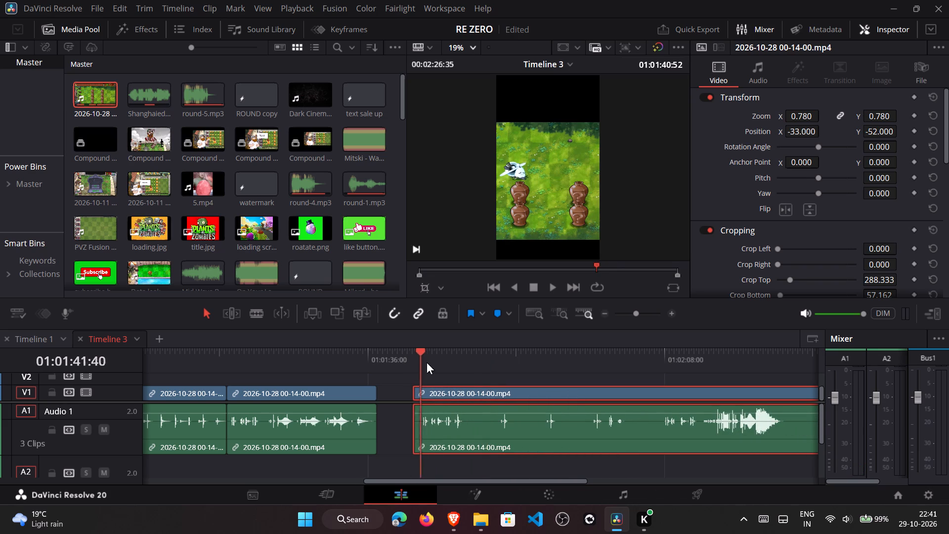
{"action": "left_click_drag", "start_coordinate": [427, 362], "coordinate": [535, 363]}
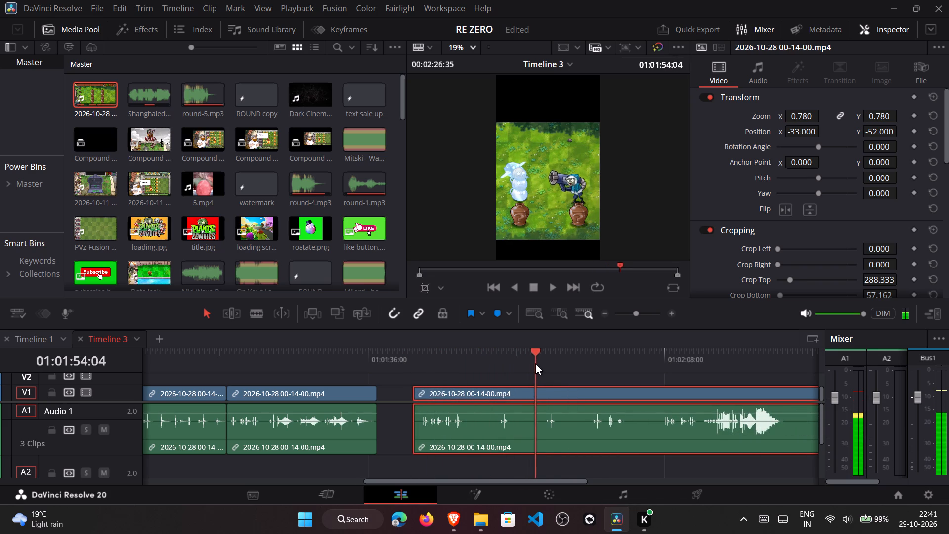
{"action": "left_click_drag", "start_coordinate": [535, 363], "coordinate": [599, 351]}
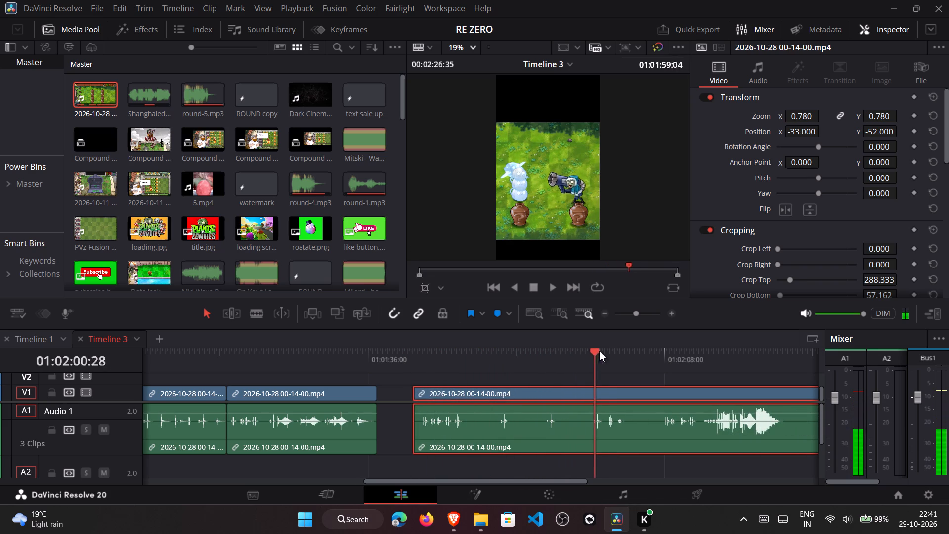
{"action": "left_click_drag", "start_coordinate": [599, 351], "coordinate": [627, 334]}
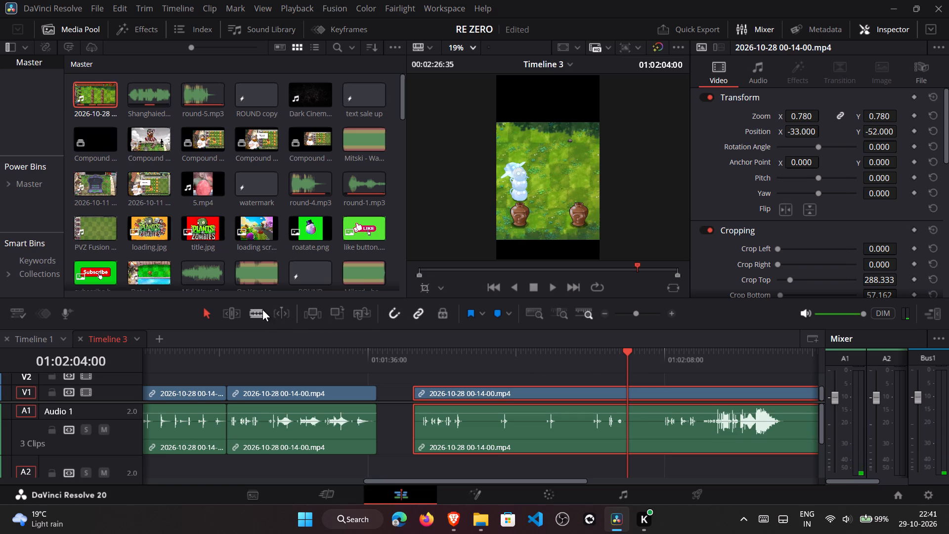
{"action": "left_click", "coordinate": [262, 310]}
{"action": "left_click", "coordinate": [633, 356]}
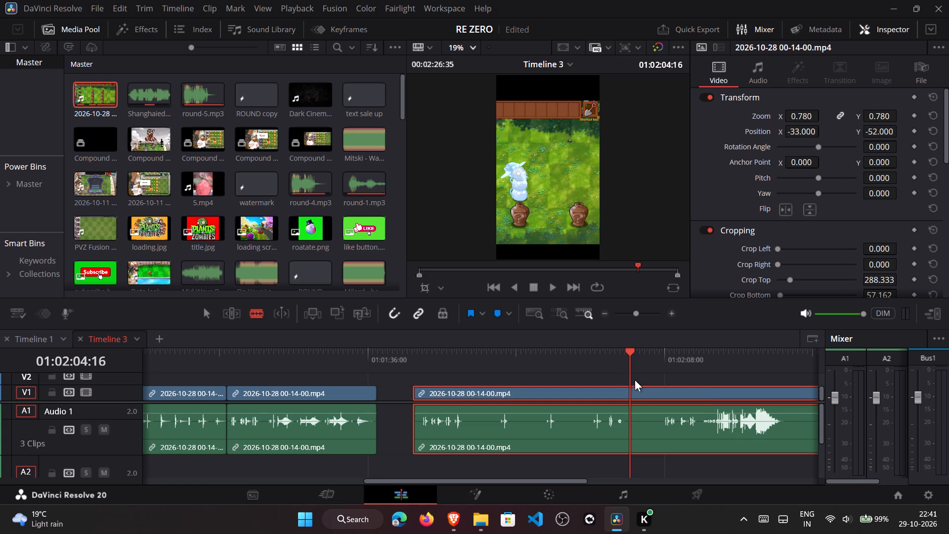
{"action": "left_click_drag", "start_coordinate": [628, 369], "coordinate": [526, 363]}
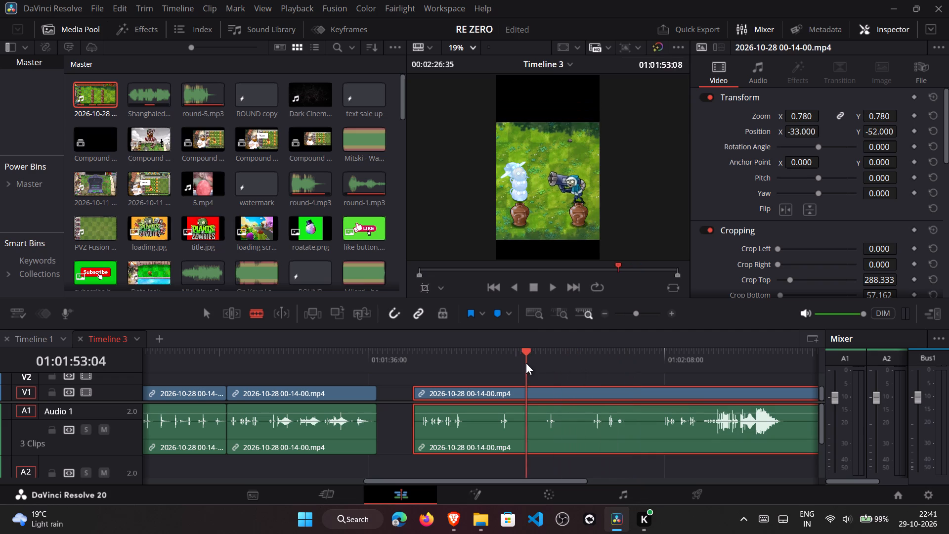
{"action": "left_click_drag", "start_coordinate": [526, 363], "coordinate": [580, 352]}
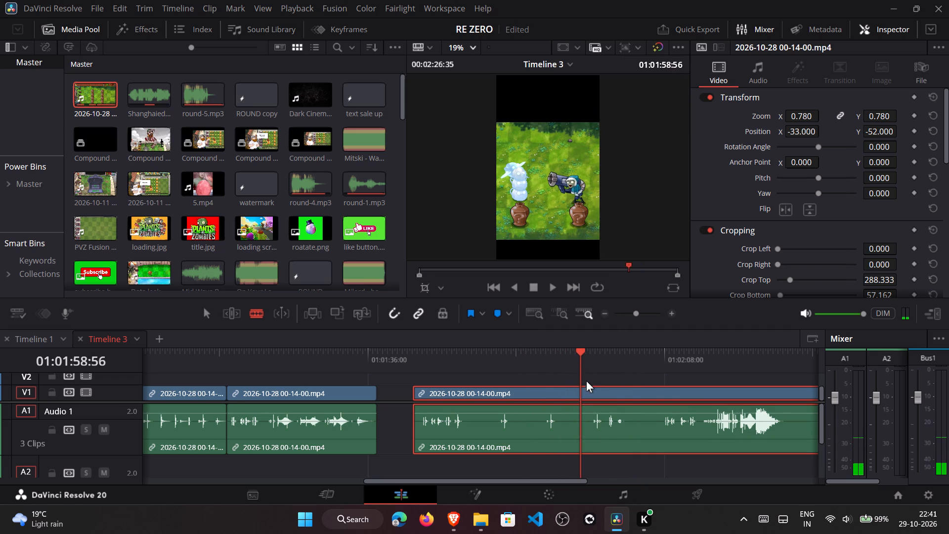
{"action": "left_click", "coordinate": [585, 387]}
Move the third clip and its audio earlier, against the end of the second clip on V1.
{"action": "left_click", "coordinate": [204, 315]}
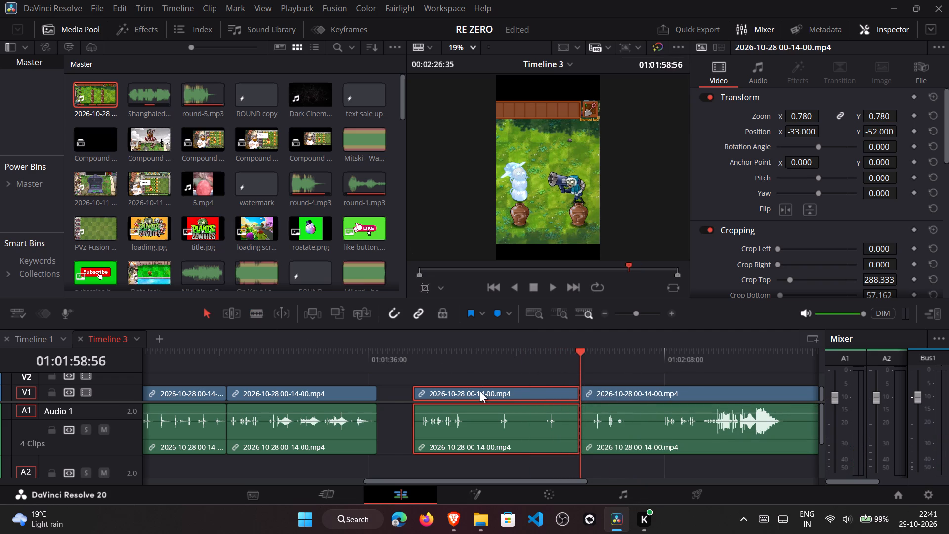
{"action": "left_click_drag", "start_coordinate": [480, 391], "coordinate": [450, 391]}
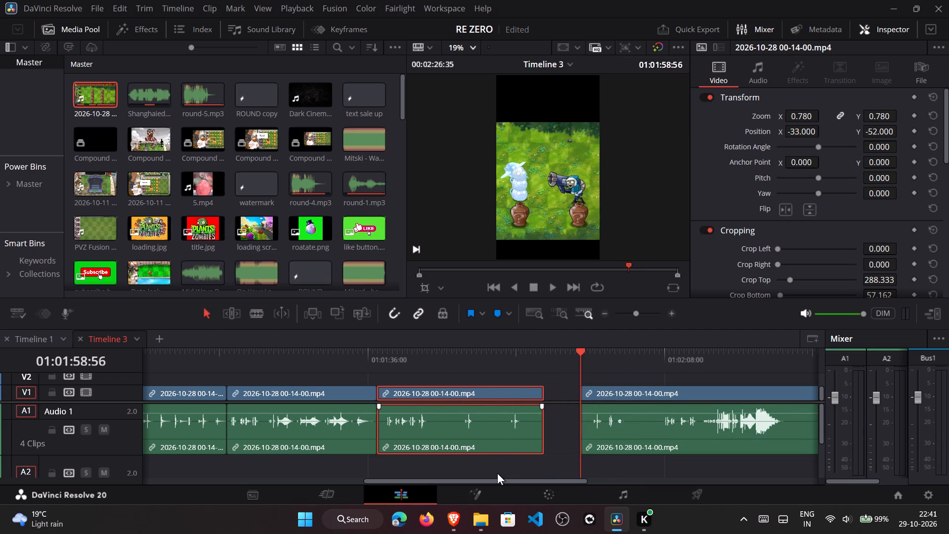
Review the opening of the fourth gameplay clip and trim its start, with its audio, forward to 01:02:07:04.
{"action": "left_click_drag", "start_coordinate": [500, 480], "coordinate": [530, 486]}
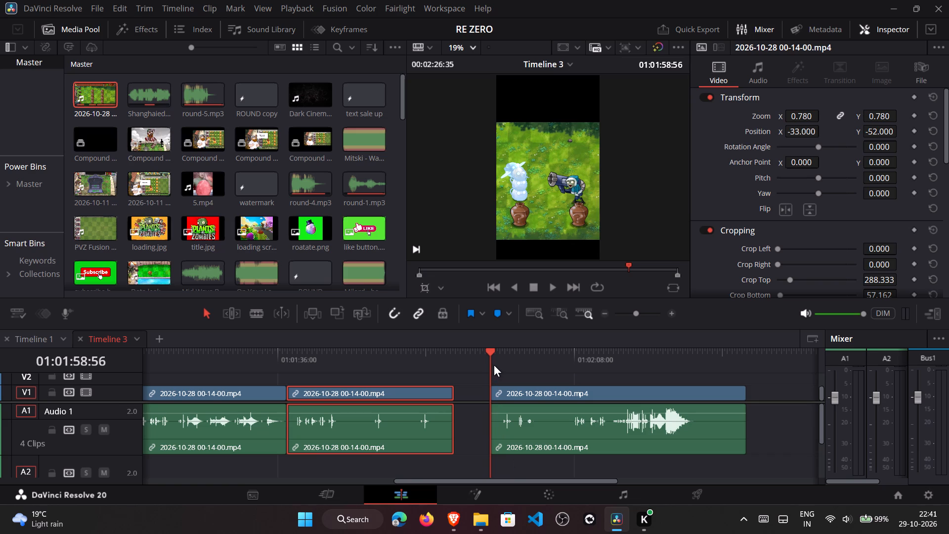
{"action": "left_click_drag", "start_coordinate": [494, 365], "coordinate": [536, 352]}
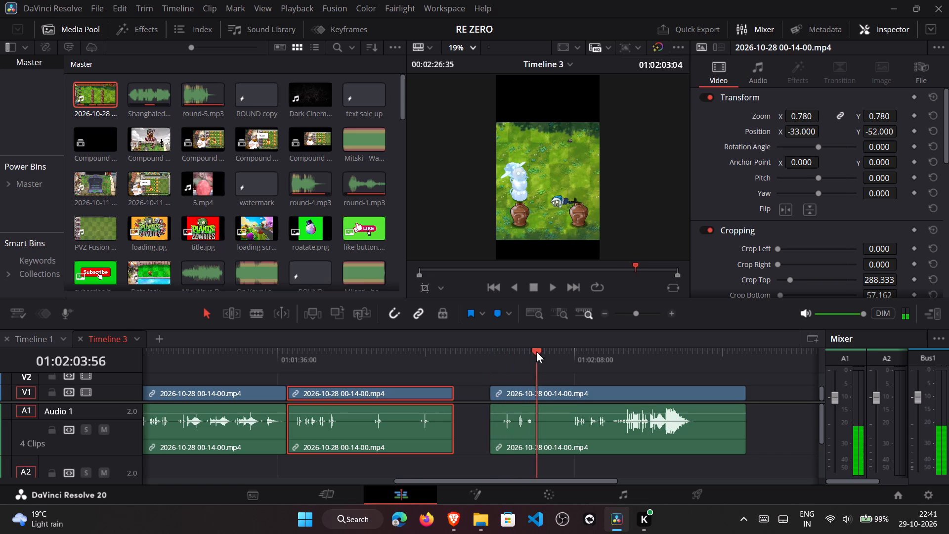
{"action": "left_click_drag", "start_coordinate": [536, 352], "coordinate": [569, 344]}
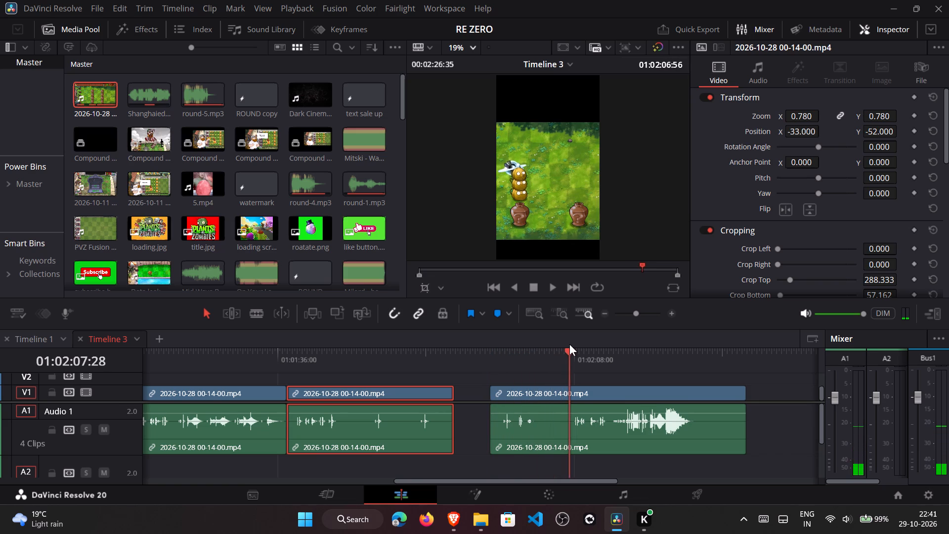
{"action": "left_click_drag", "start_coordinate": [569, 344], "coordinate": [554, 338]}
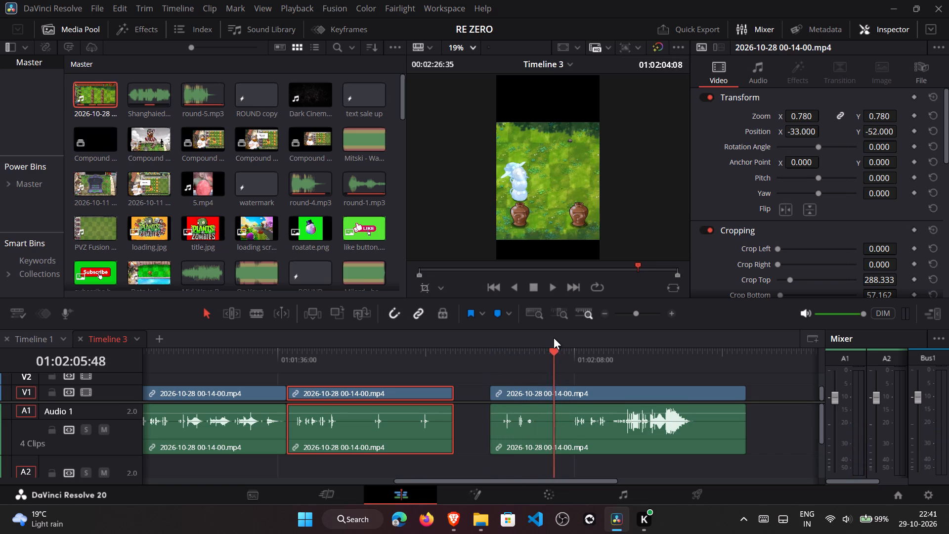
{"action": "left_click_drag", "start_coordinate": [554, 338], "coordinate": [565, 337]}
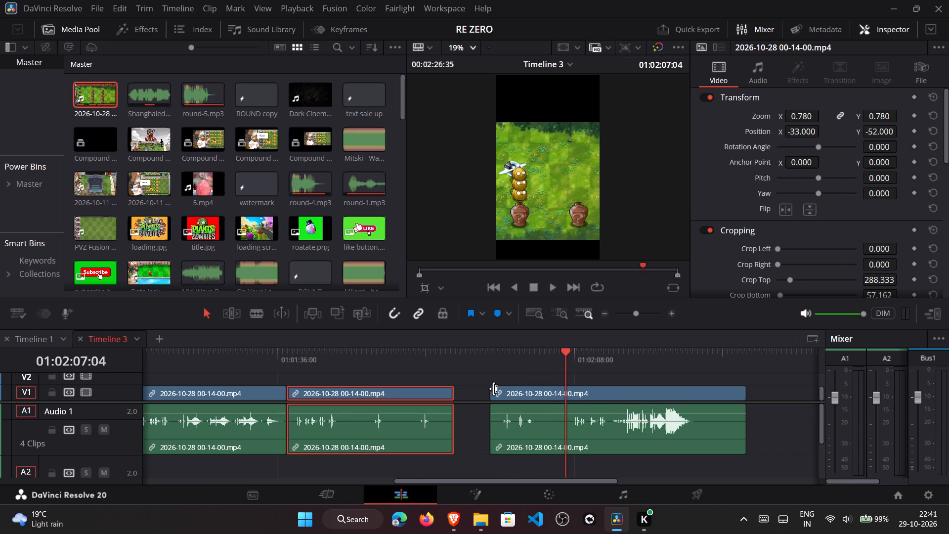
{"action": "left_click_drag", "start_coordinate": [493, 389], "coordinate": [567, 382]}
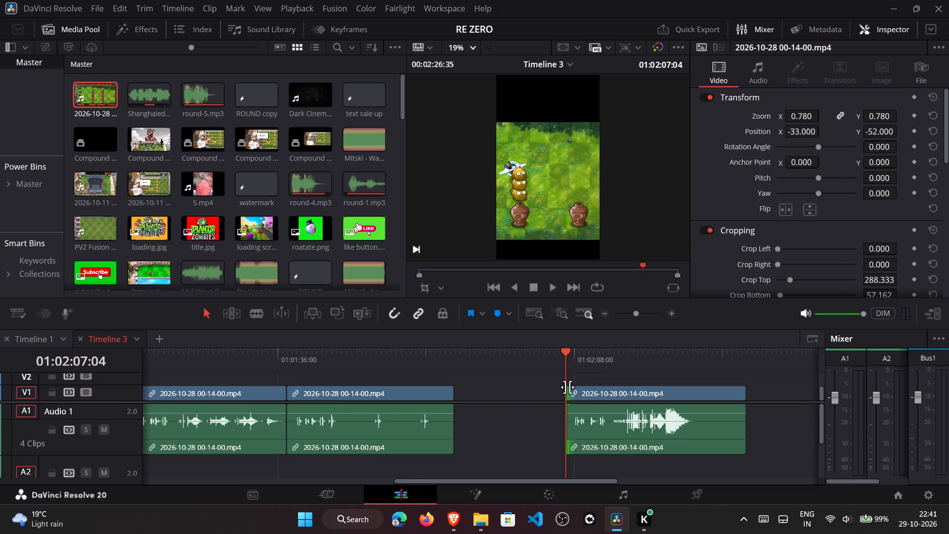
{"action": "left_click", "coordinate": [673, 413]}
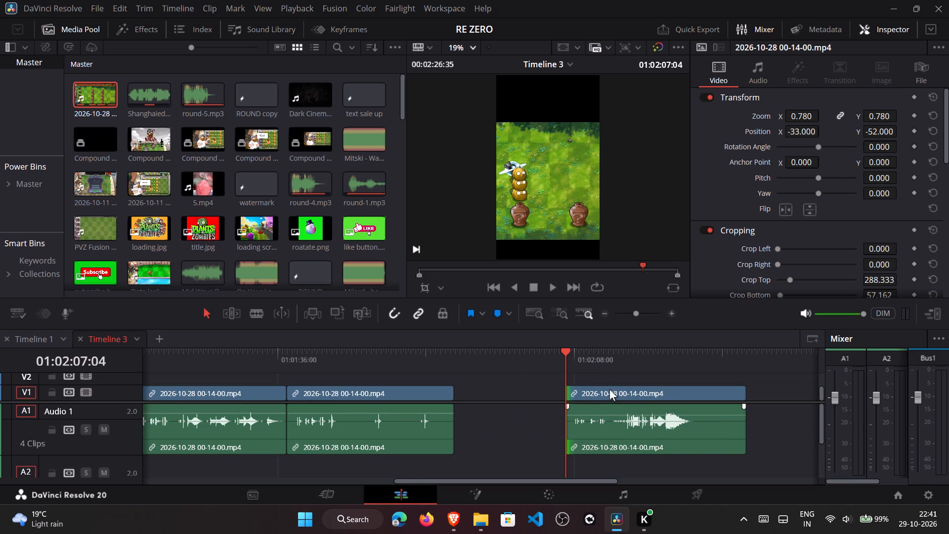
Review the fourth gameplay clip for its end point and trim its end, with its audio, back to 01:02:21:44.
{"action": "left_click_drag", "start_coordinate": [596, 358], "coordinate": [699, 365]}
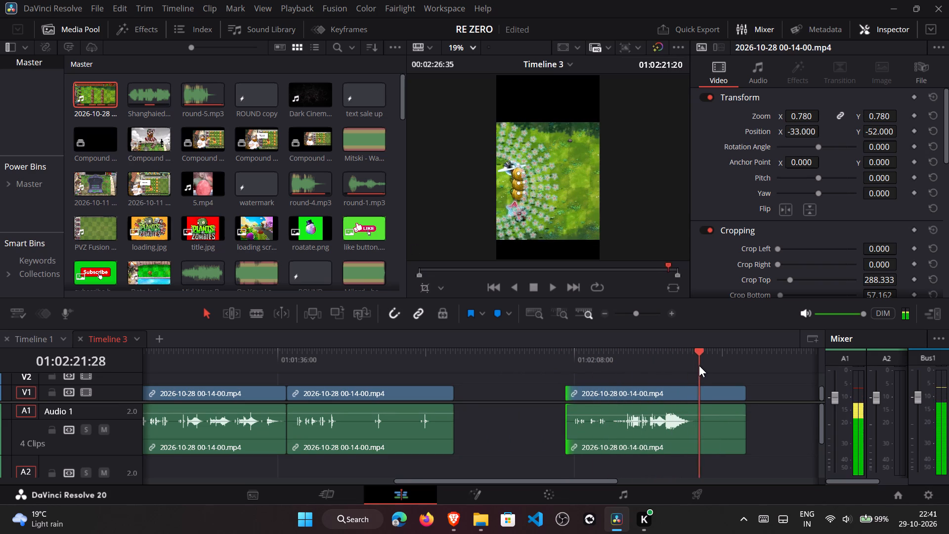
{"action": "left_click_drag", "start_coordinate": [699, 365], "coordinate": [700, 369]}
{"action": "left_click", "coordinate": [740, 392]}
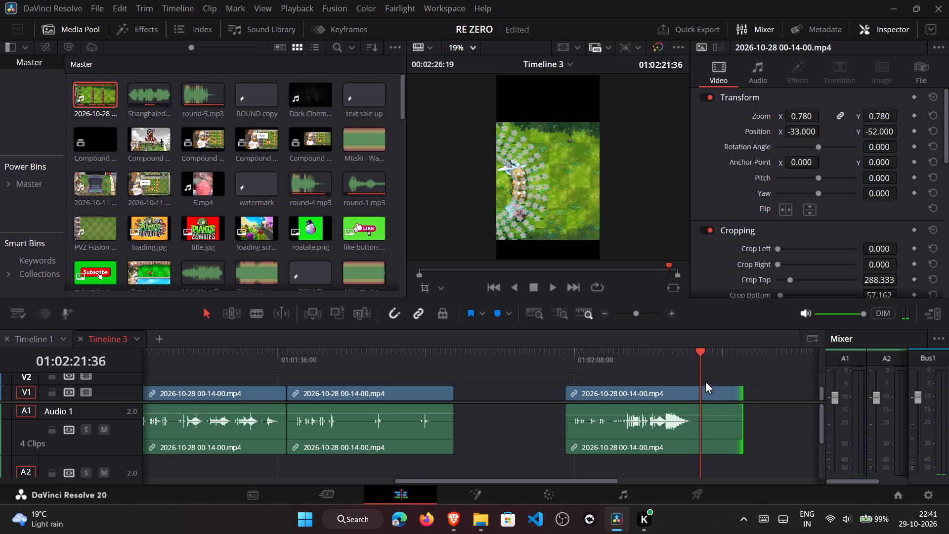
{"action": "left_click", "coordinate": [698, 352]}
{"action": "left_click", "coordinate": [733, 391]}
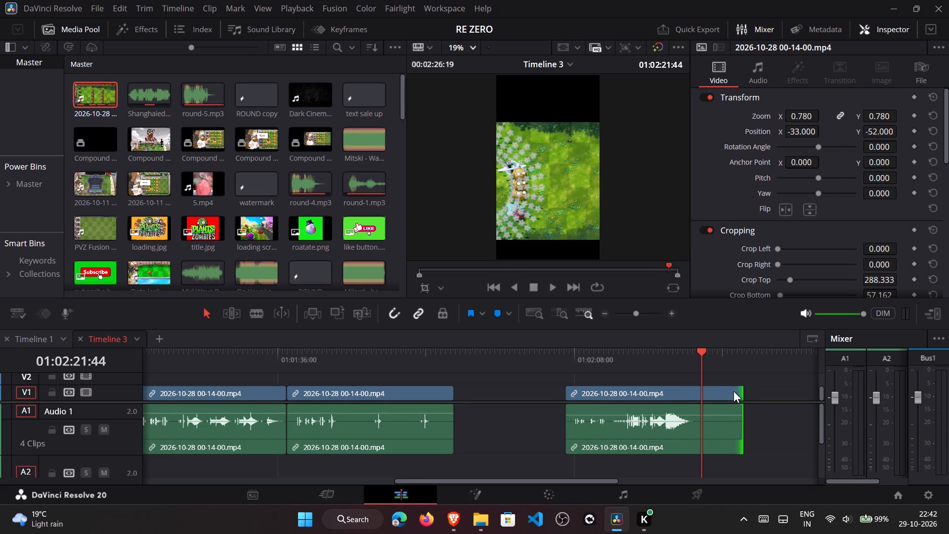
{"action": "left_click_drag", "start_coordinate": [737, 389], "coordinate": [698, 391]}
Move the trimmed fourth clip and its audio earlier, against the end of the third clip on V1.
{"action": "left_click_drag", "start_coordinate": [670, 390], "coordinate": [565, 396]}
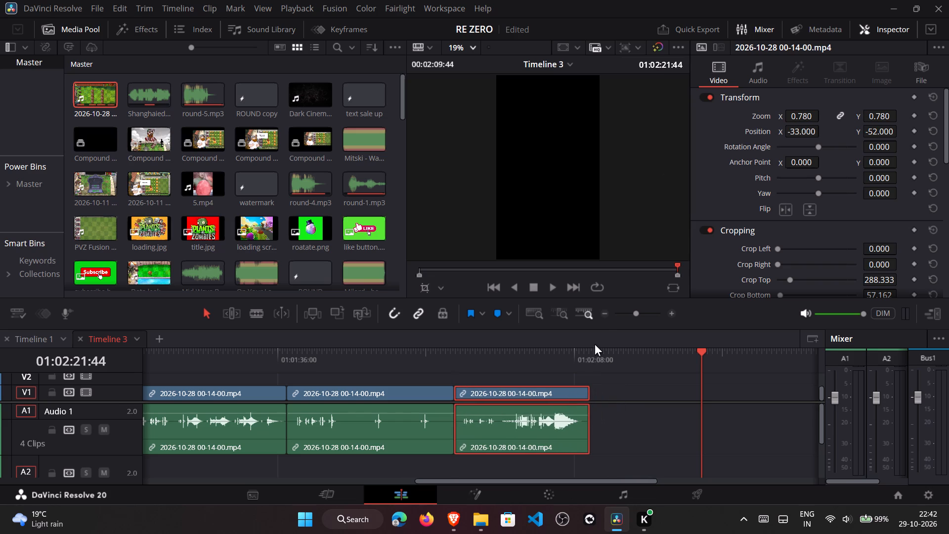
Select all four gameplay clips with their audio and shift them together about 2 seconds later.
{"action": "double_click", "coordinate": [604, 314]}
{"action": "left_click_drag", "start_coordinate": [295, 378], "coordinate": [371, 388]}
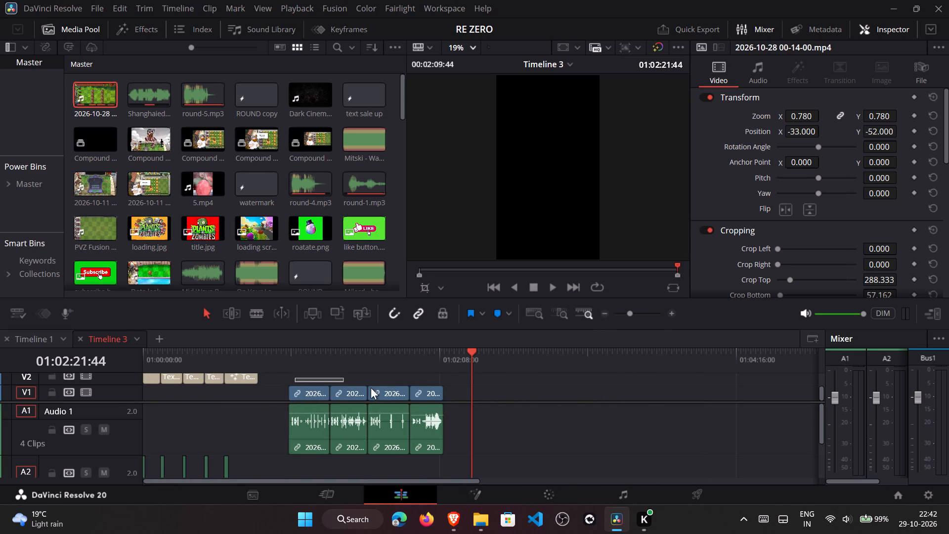
{"action": "left_click_drag", "start_coordinate": [371, 388], "coordinate": [434, 408]}
{"action": "left_click_drag", "start_coordinate": [425, 390], "coordinate": [430, 391]}
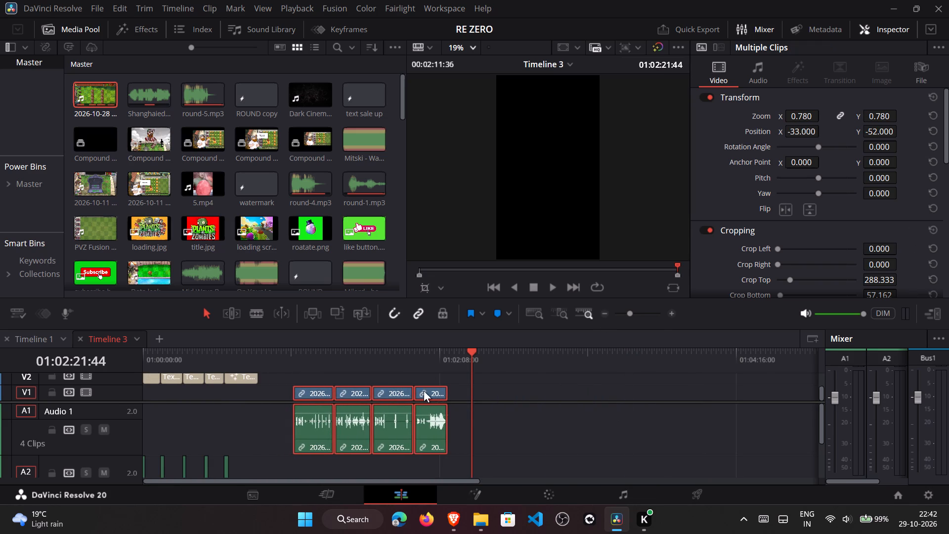
{"action": "left_click", "coordinate": [398, 377]}
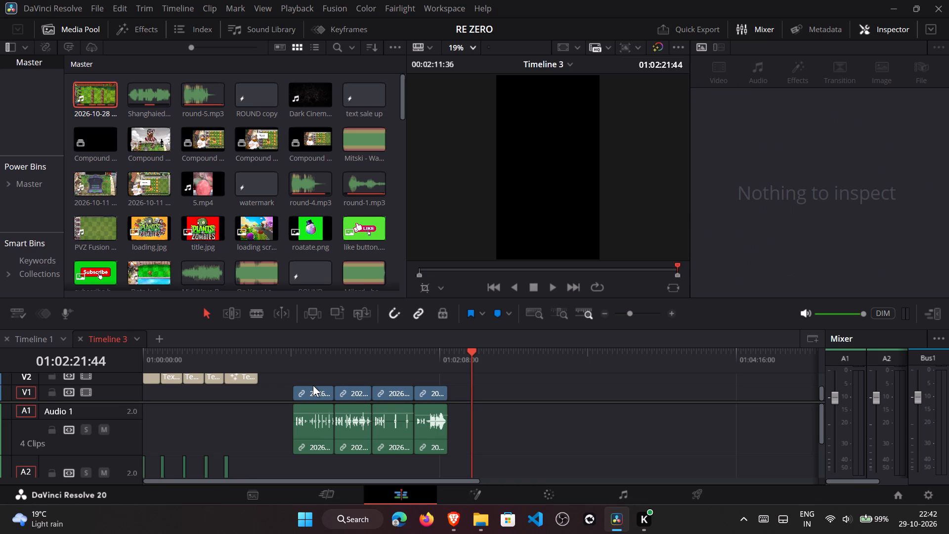
Examine the gameplay frames in the first clip and at the cuts between the joined clips.
{"action": "left_click", "coordinate": [416, 357]}
{"action": "left_click", "coordinate": [672, 311]}
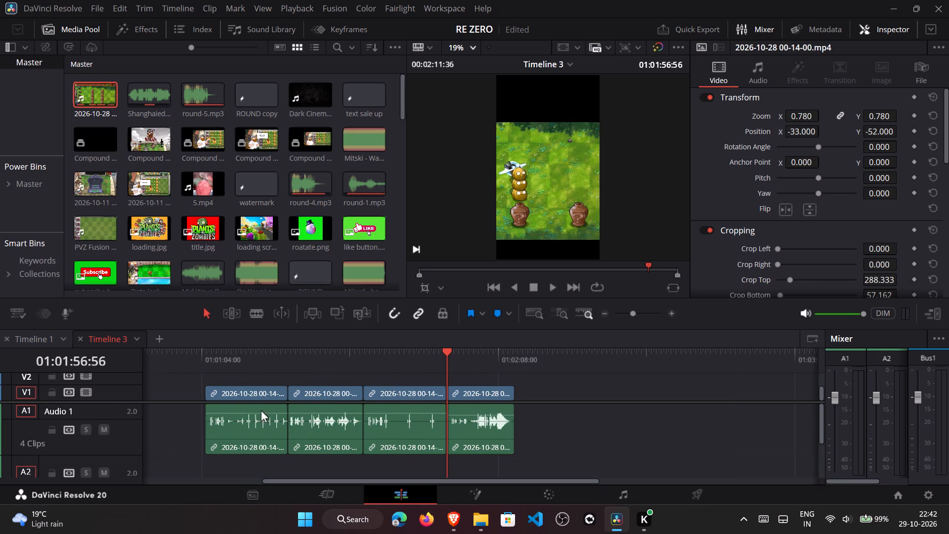
{"action": "left_click_drag", "start_coordinate": [374, 481], "coordinate": [332, 474]}
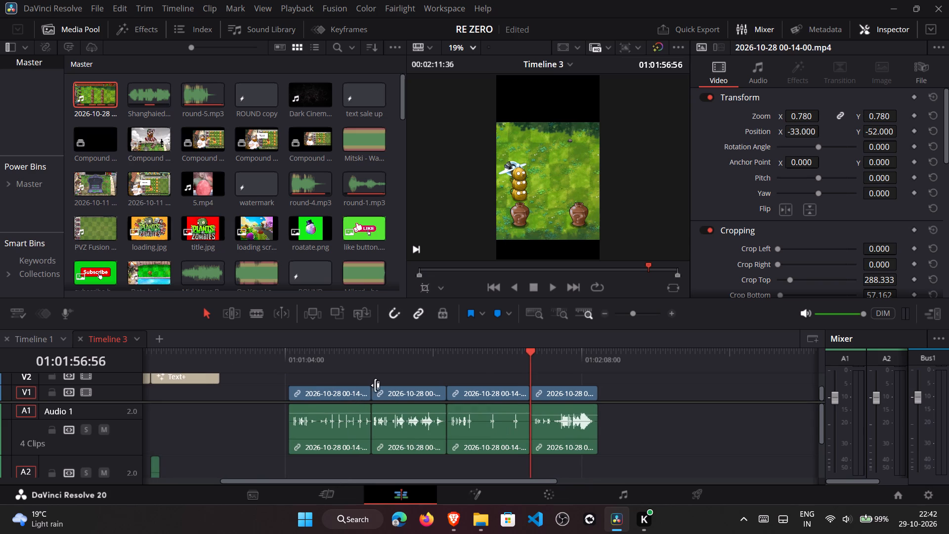
{"action": "left_click", "coordinate": [390, 378]}
{"action": "left_click", "coordinate": [367, 359]}
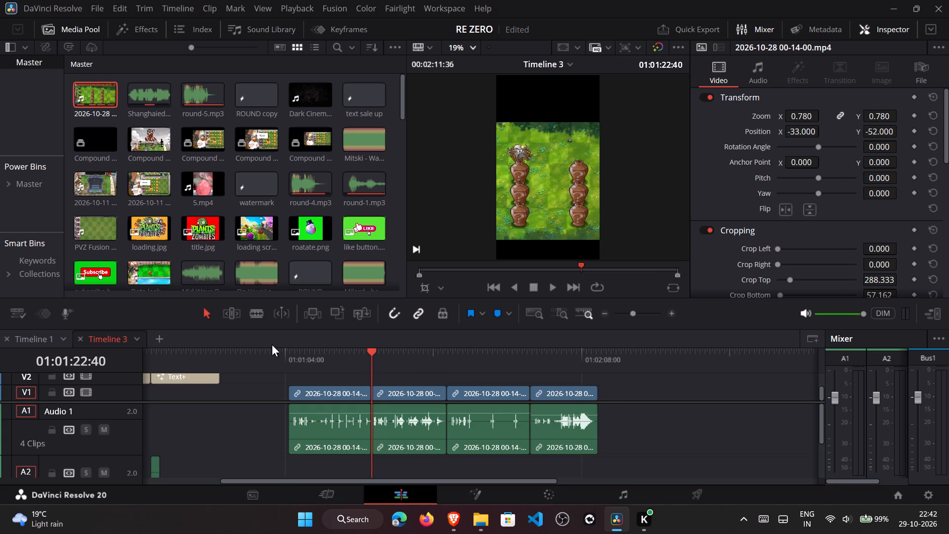
{"action": "left_click", "coordinate": [285, 355]}
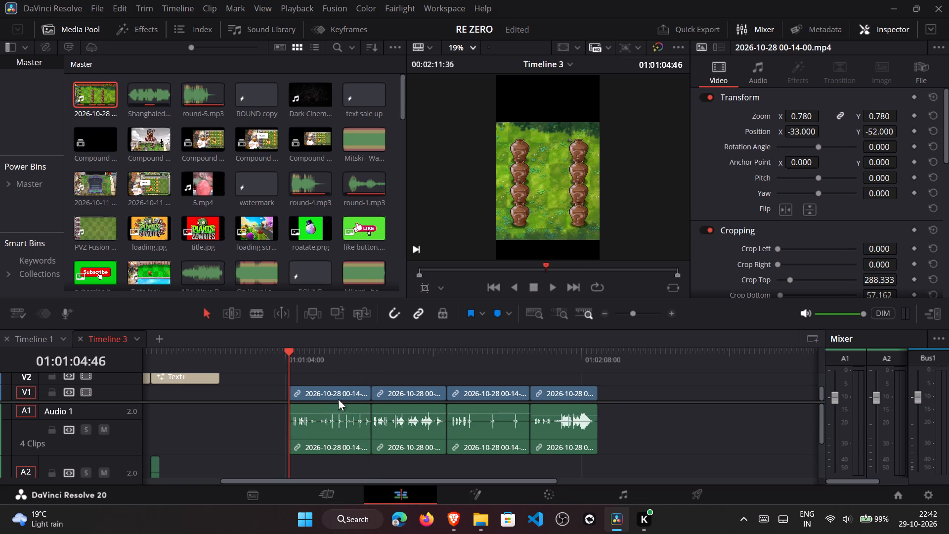
{"action": "left_click", "coordinate": [341, 358]}
{"action": "left_click", "coordinate": [358, 364]}
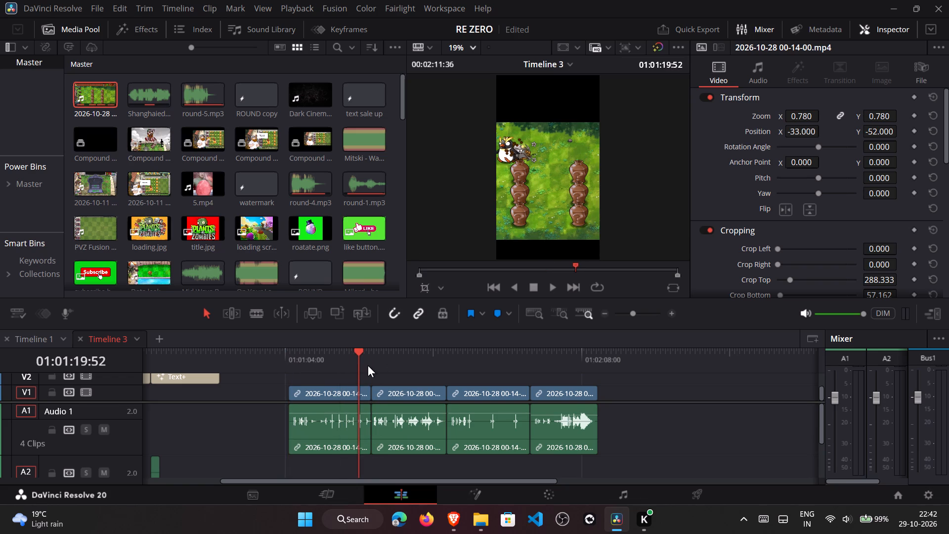
{"action": "left_click", "coordinate": [370, 367]}
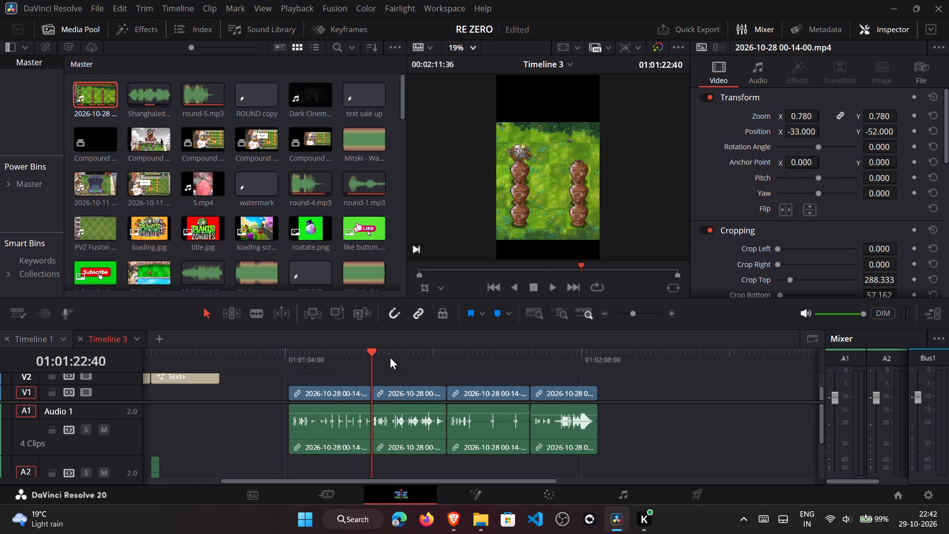
Move the third and fourth clips with their audio together about 9 seconds later, opening a gap after the second clip.
{"action": "left_click", "coordinate": [450, 356]}
{"action": "left_click_drag", "start_coordinate": [493, 382], "coordinate": [566, 406]}
{"action": "left_click_drag", "start_coordinate": [562, 388], "coordinate": [603, 389]}
{"action": "left_click", "coordinate": [583, 377]}
{"action": "left_click_drag", "start_coordinate": [508, 374], "coordinate": [598, 393]}
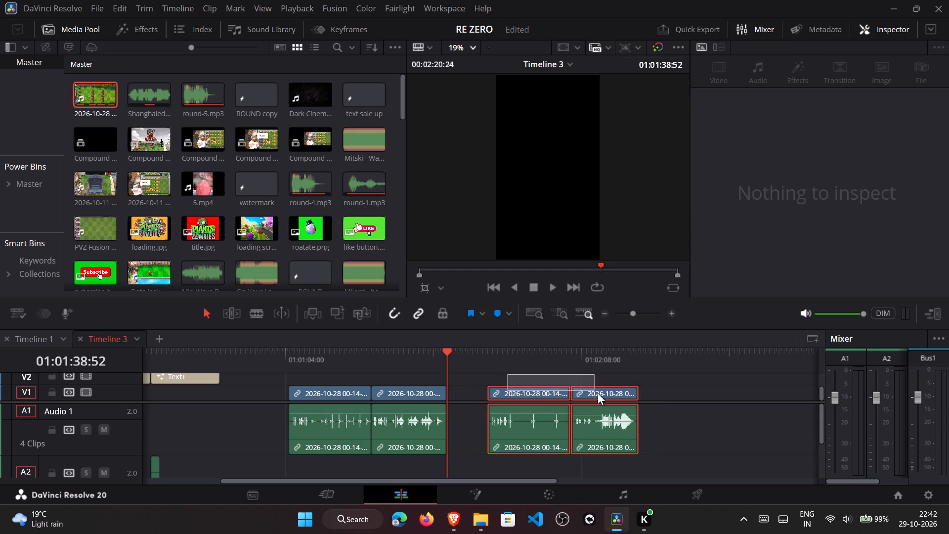
{"action": "left_click_drag", "start_coordinate": [598, 393], "coordinate": [590, 384]}
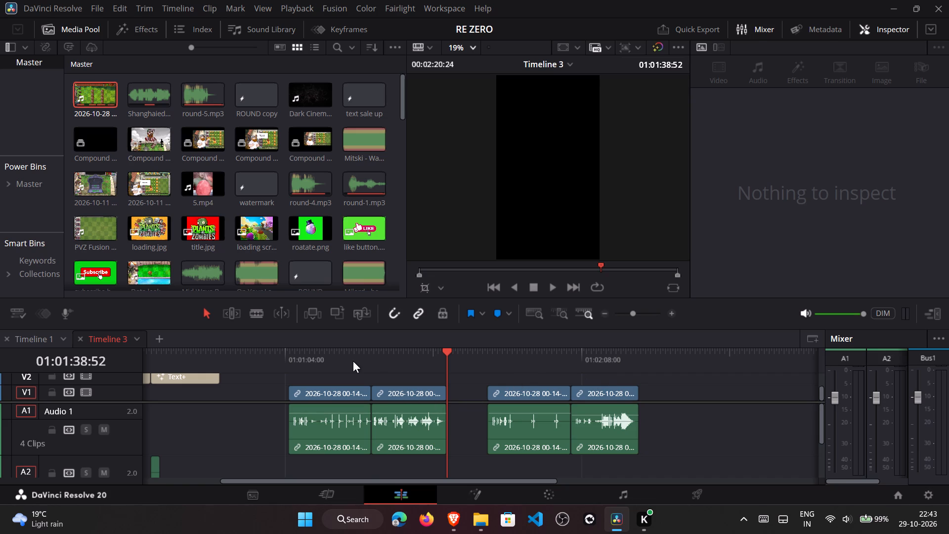
Move the second clip and its audio about 2 seconds later to start at 01:01:24:40, and review its opening.
{"action": "left_click", "coordinate": [374, 353]}
{"action": "left_click_drag", "start_coordinate": [393, 394], "coordinate": [403, 395]}
{"action": "left_click_drag", "start_coordinate": [385, 366], "coordinate": [410, 371]}
{"action": "left_click", "coordinate": [457, 387]}
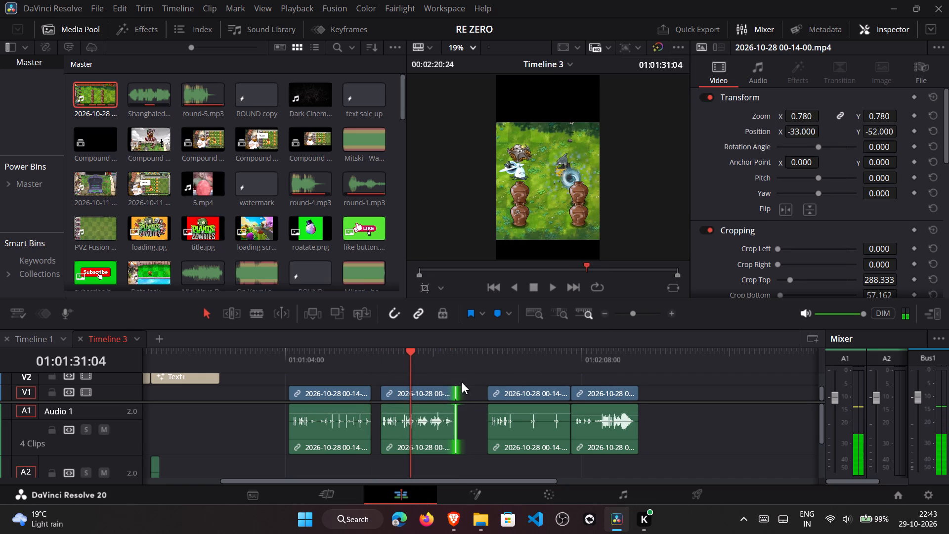
{"action": "left_click", "coordinate": [462, 382]}
{"action": "left_click", "coordinate": [400, 362]}
{"action": "left_click", "coordinate": [384, 362]}
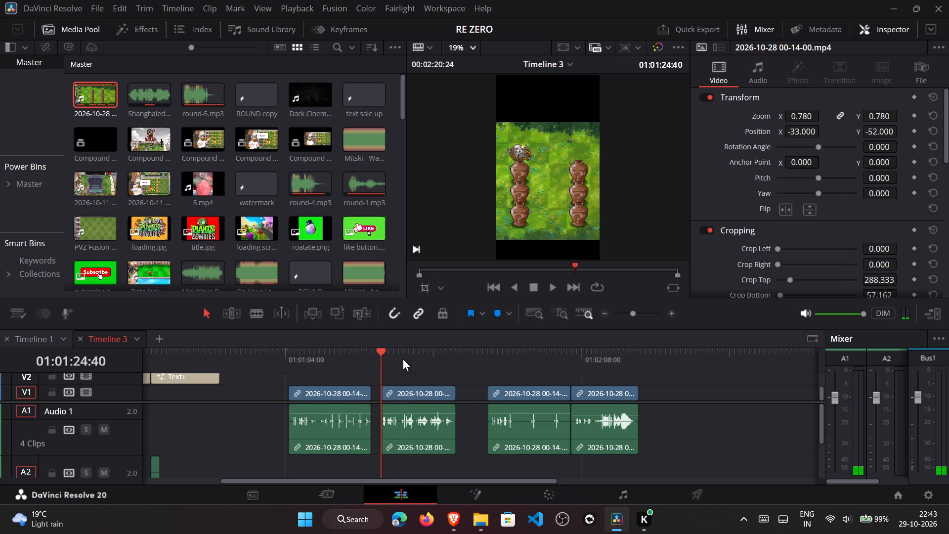
Move the third clip and its audio earlier, leaving a gap of about 4 seconds after the second clip's end.
{"action": "left_click_drag", "start_coordinate": [403, 359], "coordinate": [462, 357]}
{"action": "left_click", "coordinate": [474, 374]}
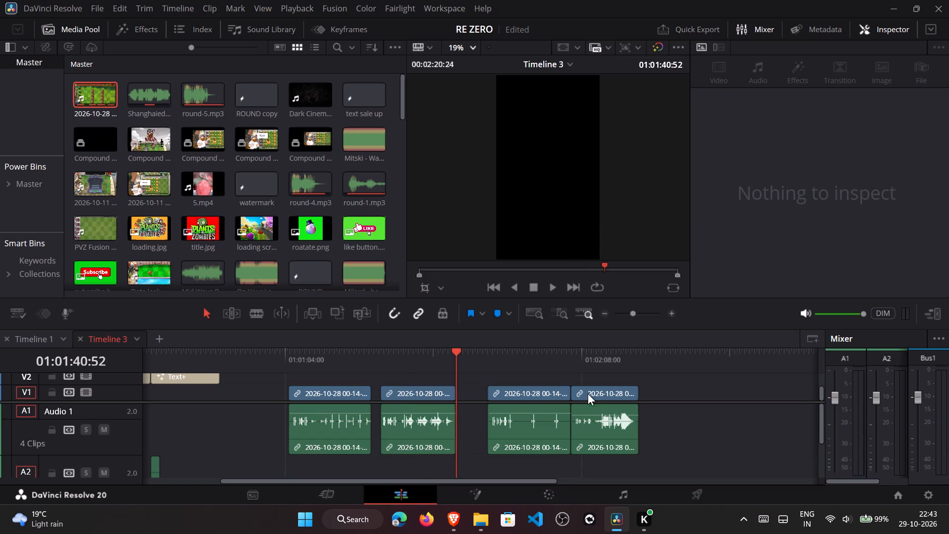
{"action": "left_click_drag", "start_coordinate": [528, 393], "coordinate": [508, 397]}
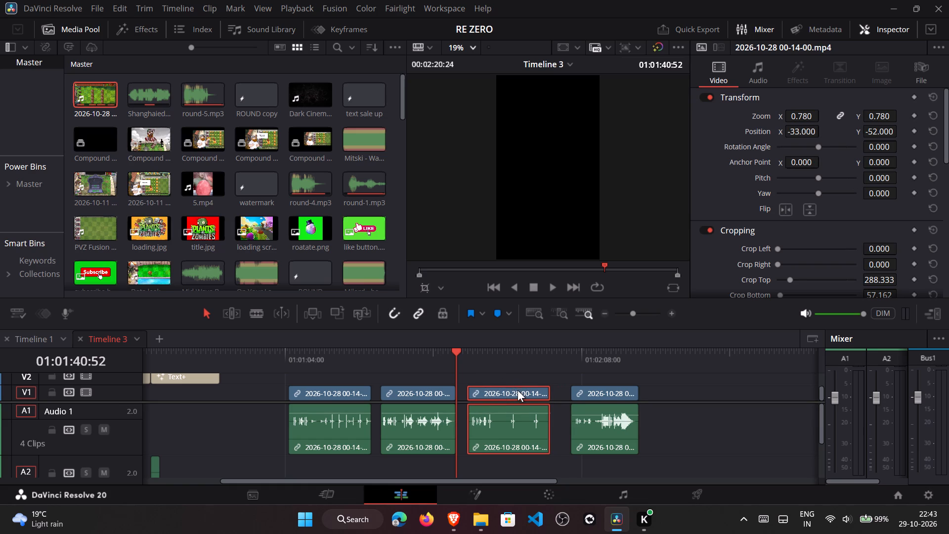
{"action": "left_click_drag", "start_coordinate": [518, 390], "coordinate": [529, 389]}
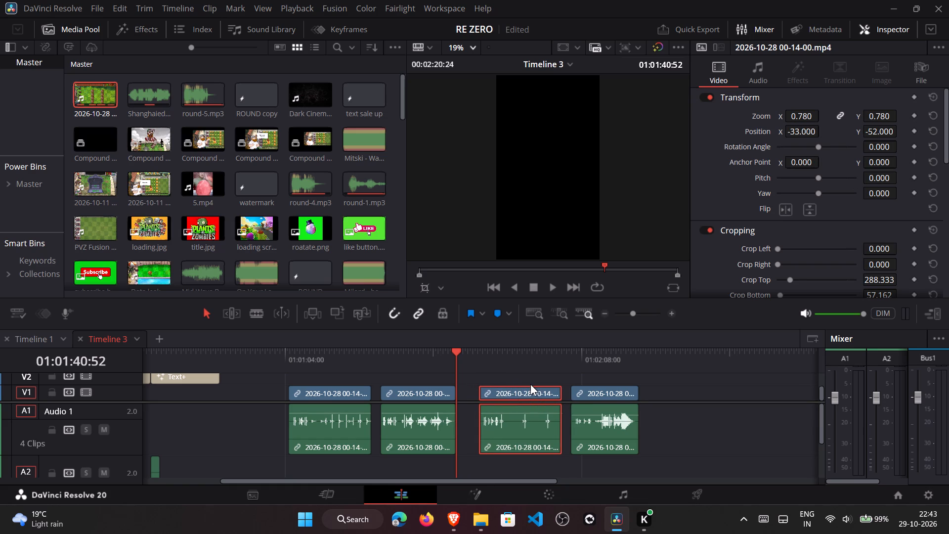
{"action": "left_click", "coordinate": [538, 379]}
{"action": "left_click_drag", "start_coordinate": [530, 394], "coordinate": [530, 394]}
{"action": "left_click_drag", "start_coordinate": [530, 394], "coordinate": [524, 392]}
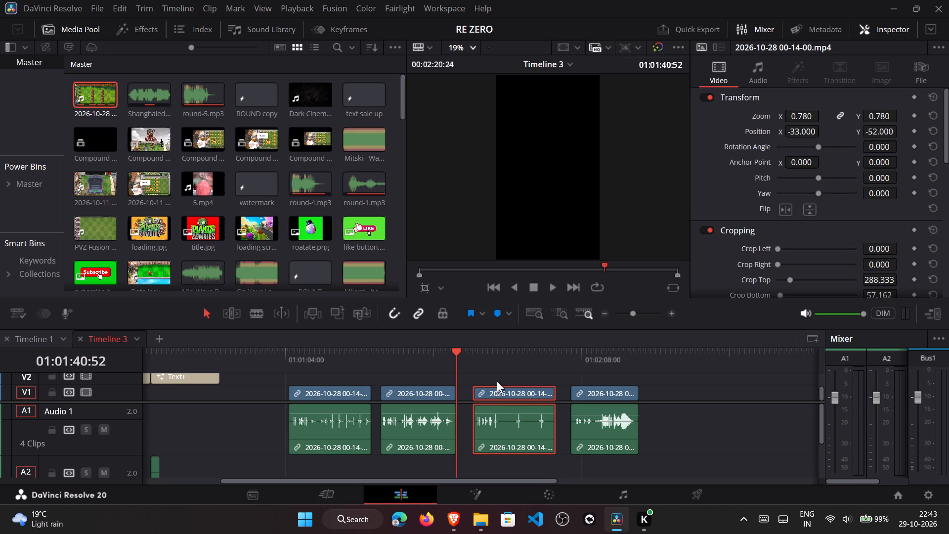
{"action": "left_click", "coordinate": [497, 381]}
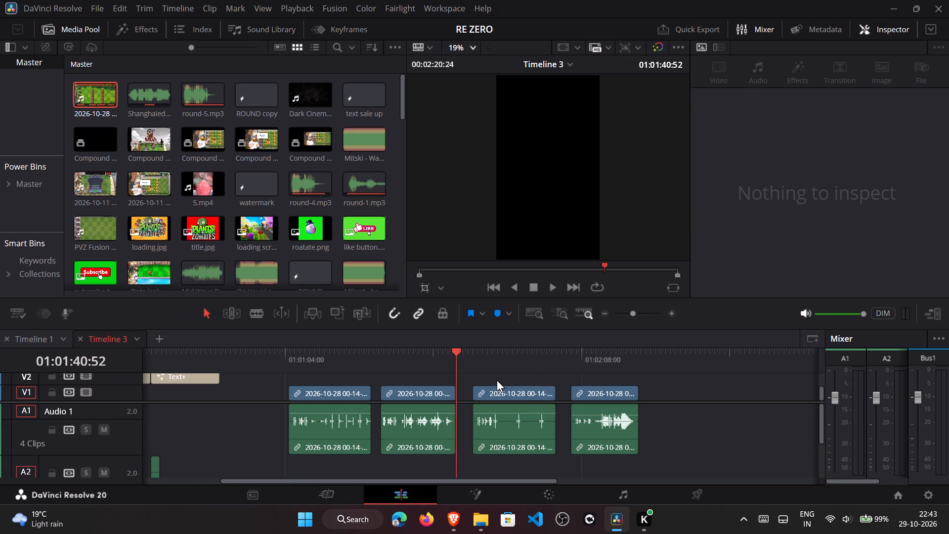
Shift the first clip about 3 seconds earlier and the second clip about 2 seconds earlier, each with its audio.
{"action": "left_click_drag", "start_coordinate": [354, 392], "coordinate": [347, 392]}
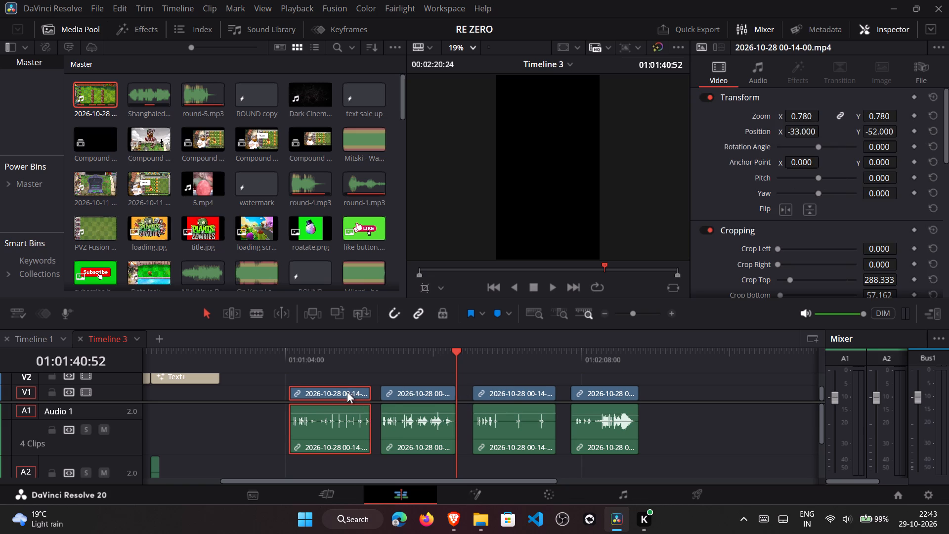
{"action": "left_click_drag", "start_coordinate": [347, 392], "coordinate": [339, 392]}
{"action": "left_click_drag", "start_coordinate": [409, 391], "coordinate": [397, 394]}
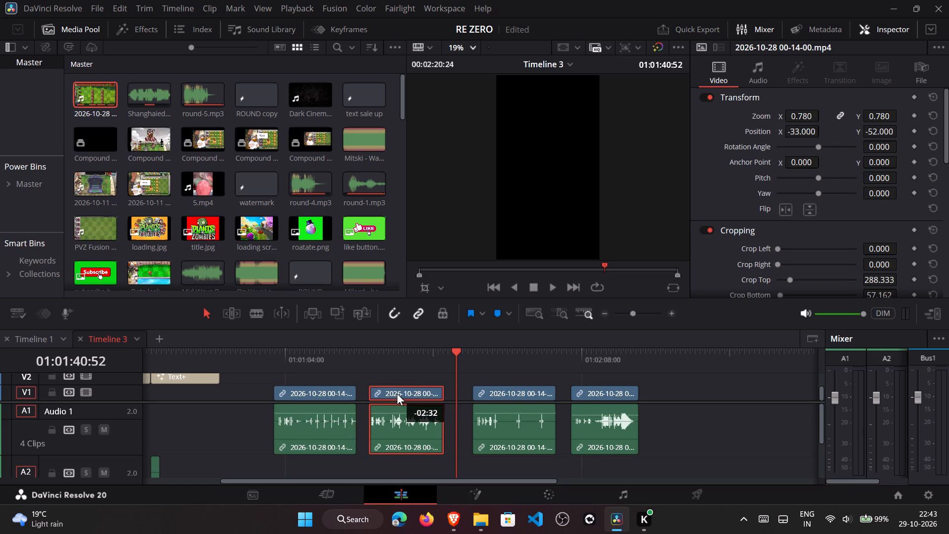
{"action": "left_click_drag", "start_coordinate": [397, 394], "coordinate": [399, 394]}
Move the third clip and its audio about 3 seconds earlier to start at 01:01:40:52.
{"action": "left_click_drag", "start_coordinate": [527, 395], "coordinate": [514, 392]}
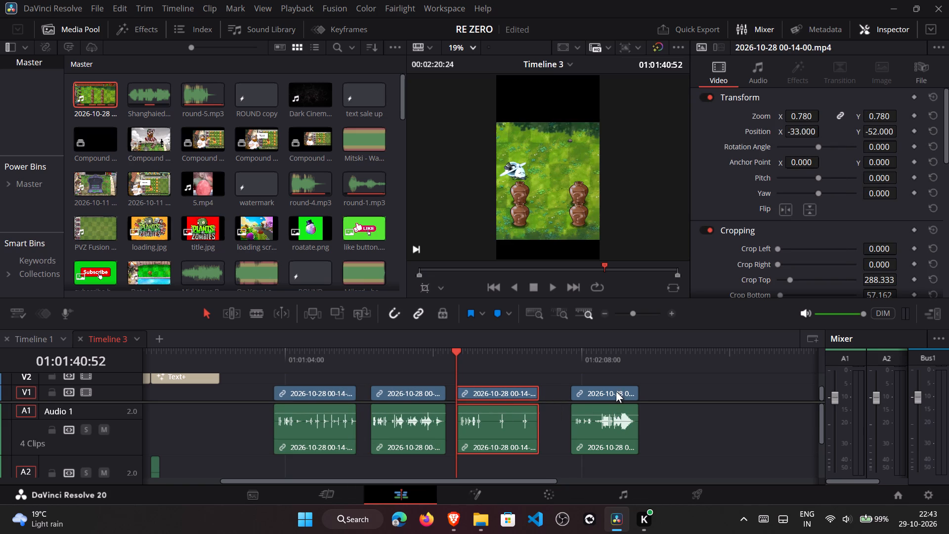
Move the fourth clip and its audio about 3 seconds earlier to start at 01:02:02:56.
{"action": "left_click_drag", "start_coordinate": [616, 391], "coordinate": [603, 390]}
{"action": "left_click", "coordinate": [554, 363]}
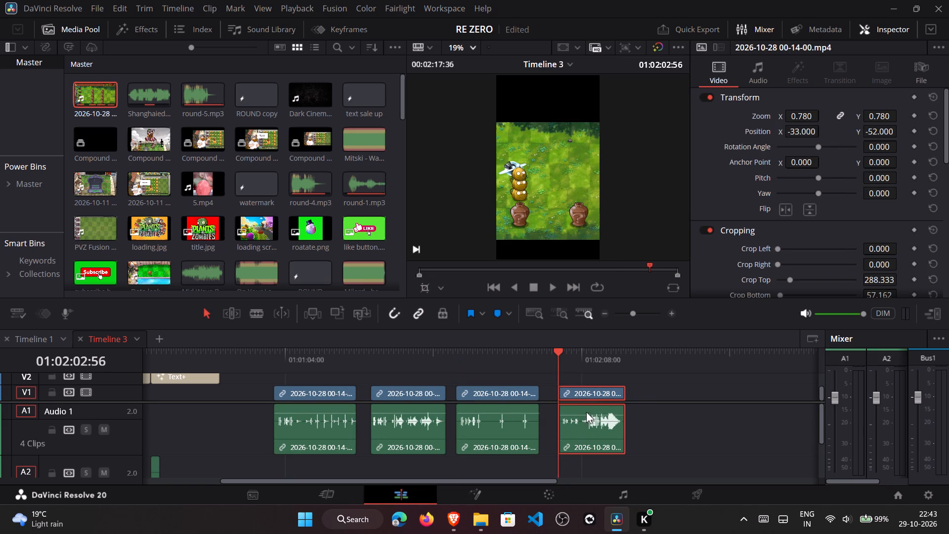
{"action": "left_click_drag", "start_coordinate": [586, 395], "coordinate": [581, 395]}
{"action": "left_click", "coordinate": [675, 311]}
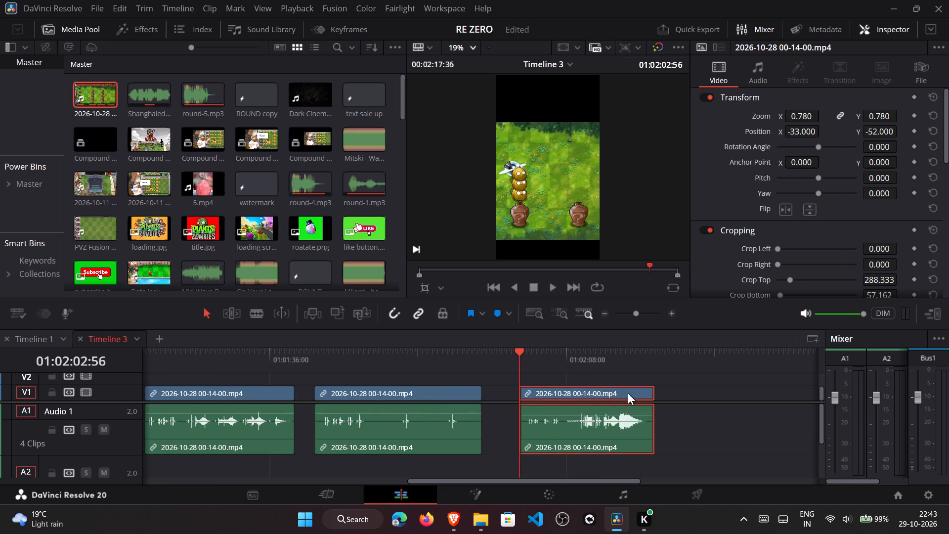
Move the fourth clip and its audio about 2 seconds earlier, closer to the third clip.
{"action": "left_click_drag", "start_coordinate": [630, 391], "coordinate": [622, 394]}
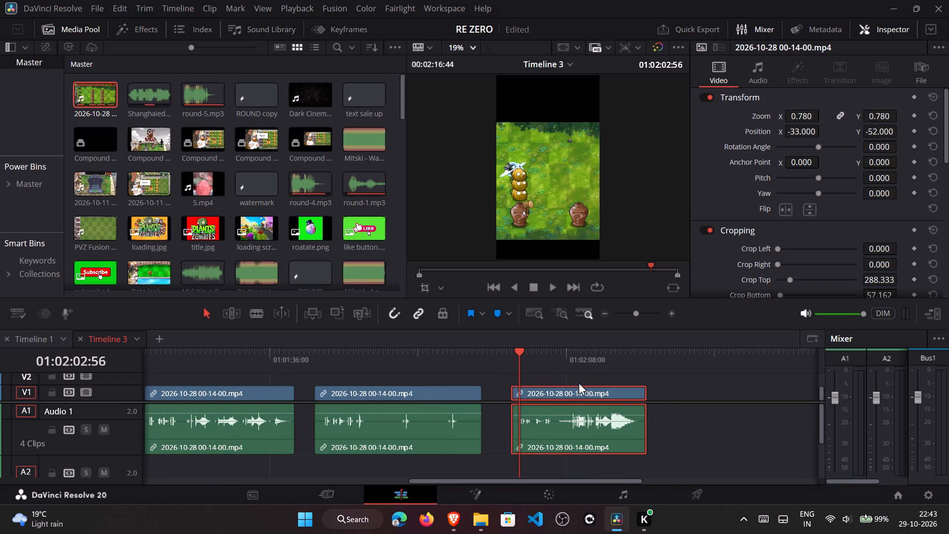
{"action": "left_click", "coordinate": [579, 382]}
{"action": "left_click", "coordinate": [605, 312]}
{"action": "left_click", "coordinate": [605, 312]}
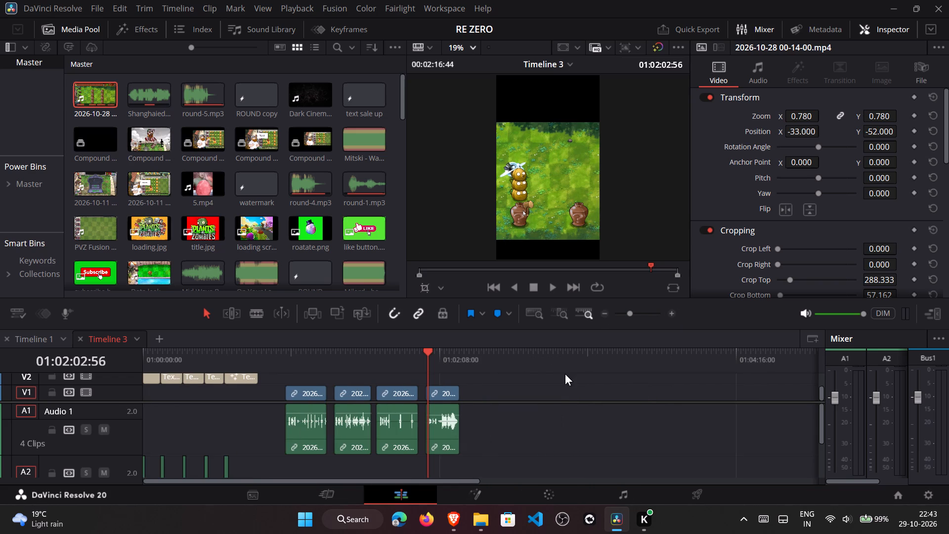
{"action": "left_click", "coordinate": [671, 309]}
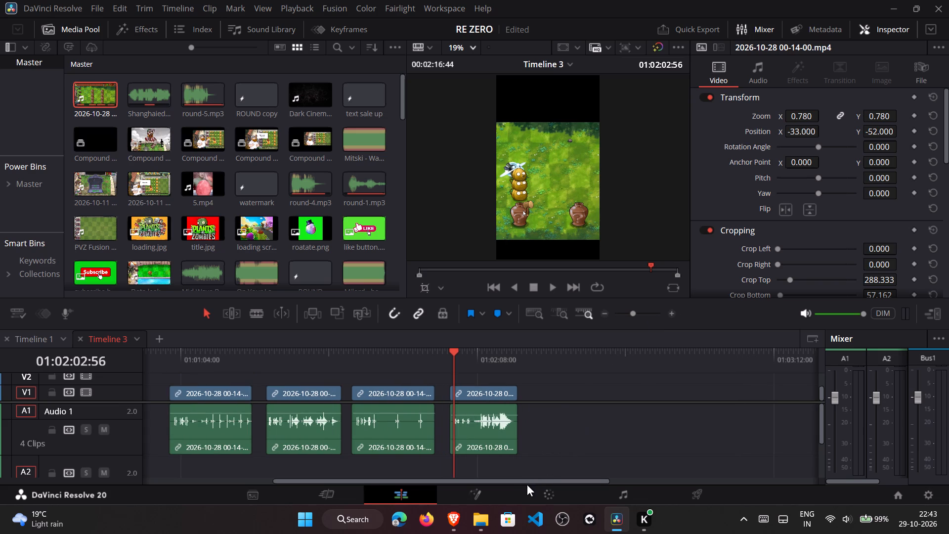
{"action": "left_click_drag", "start_coordinate": [527, 475], "coordinate": [516, 476]}
{"action": "left_click_drag", "start_coordinate": [512, 479], "coordinate": [461, 483]}
{"action": "left_click", "coordinate": [563, 392]}
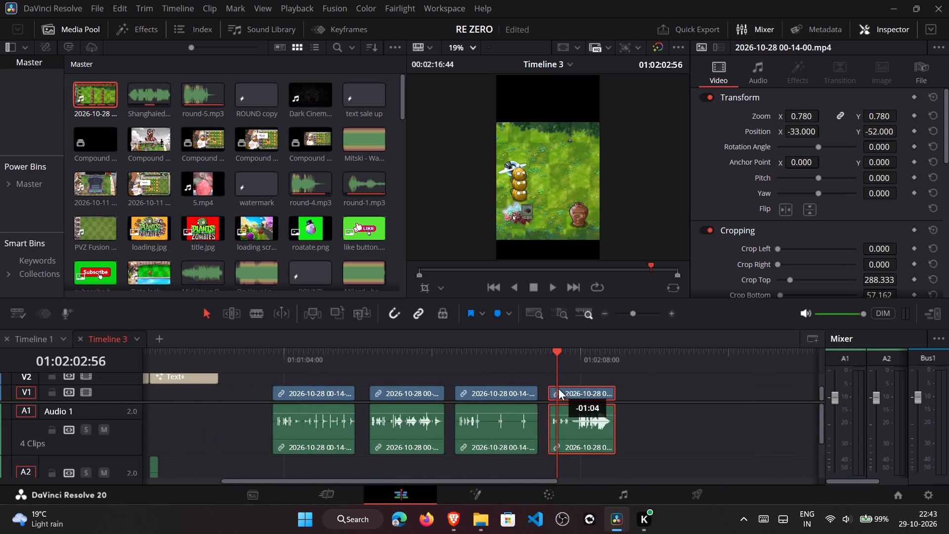
{"action": "left_click", "coordinate": [571, 380]}
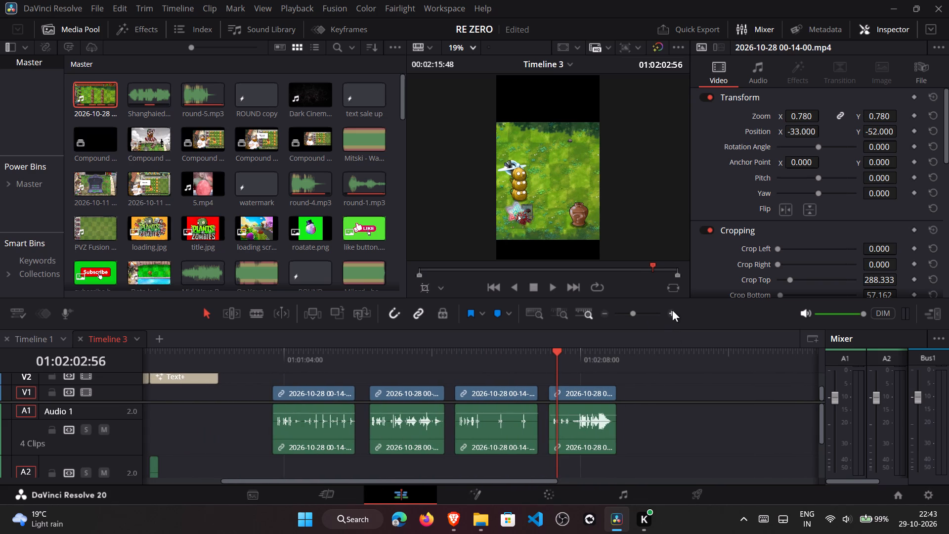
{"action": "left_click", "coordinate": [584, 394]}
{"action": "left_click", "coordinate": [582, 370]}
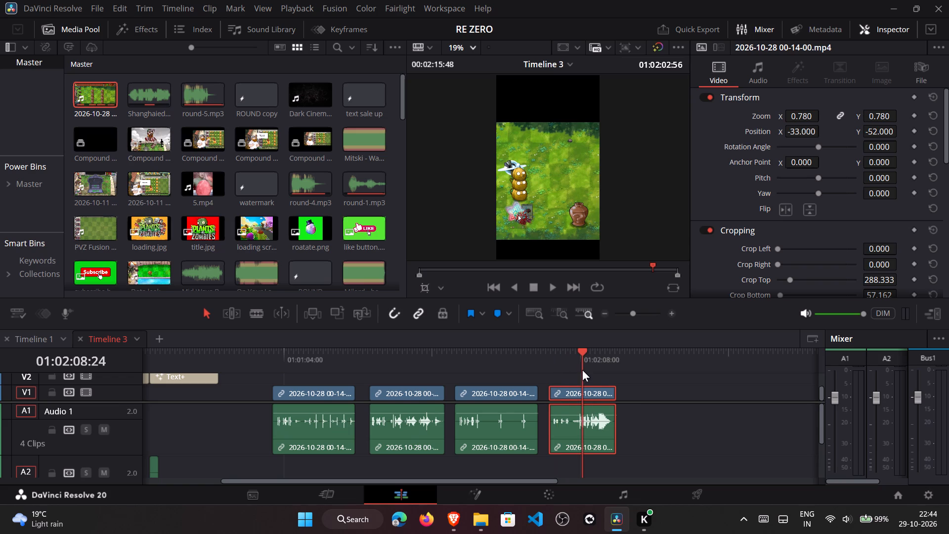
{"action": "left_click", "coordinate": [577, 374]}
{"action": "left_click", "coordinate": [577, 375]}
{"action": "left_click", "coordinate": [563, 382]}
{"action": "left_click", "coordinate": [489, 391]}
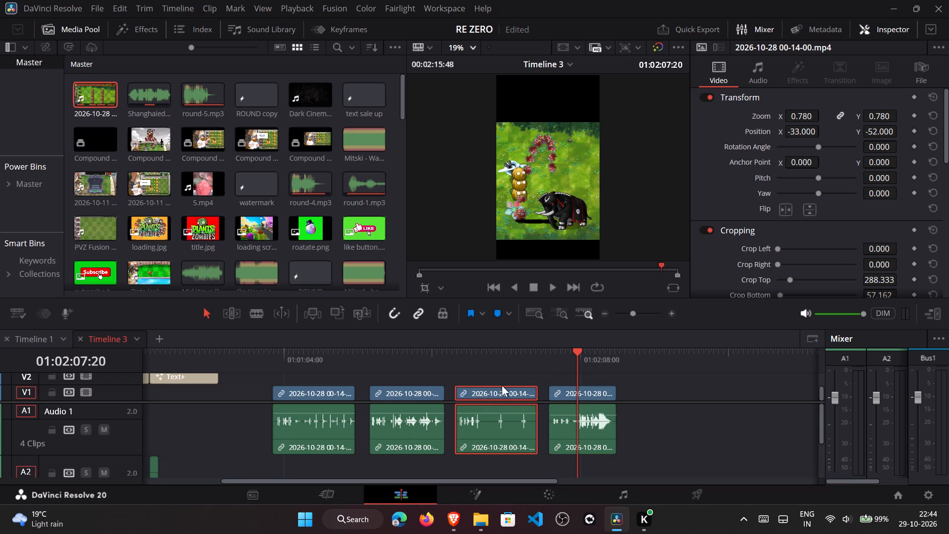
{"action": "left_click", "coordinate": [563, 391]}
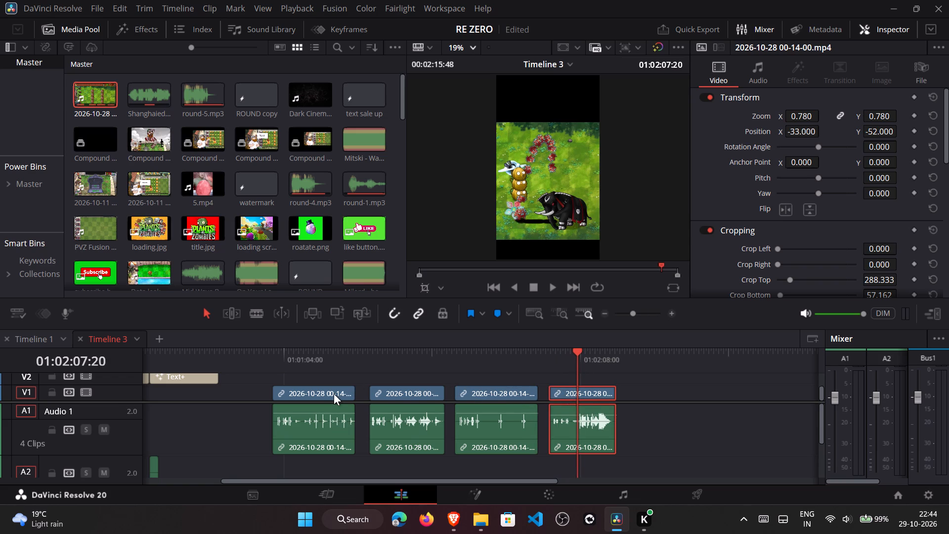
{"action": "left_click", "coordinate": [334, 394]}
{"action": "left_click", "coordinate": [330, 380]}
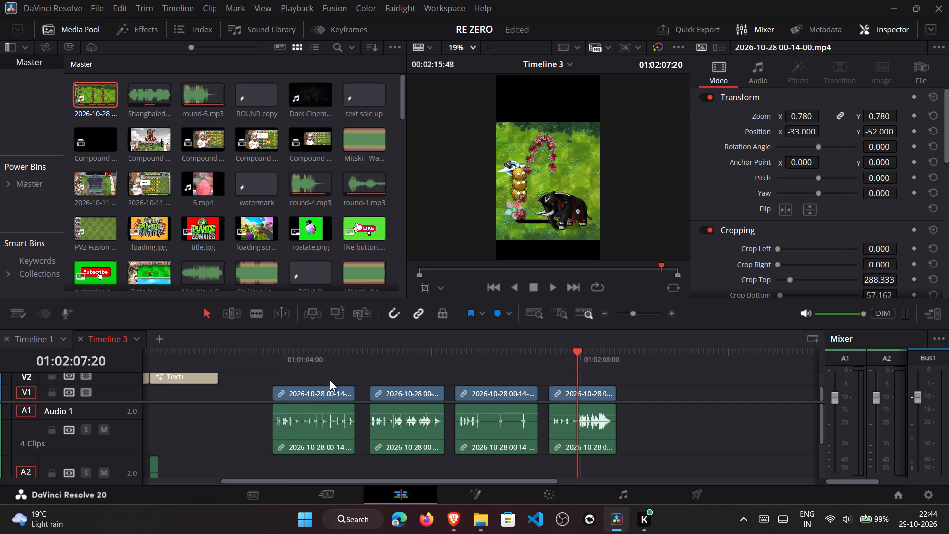
Turn the first gameplay clip with its audio into a compound clip, keeping the suggested name.
{"action": "left_click", "coordinate": [316, 393]}
{"action": "left_click", "coordinate": [321, 365]}
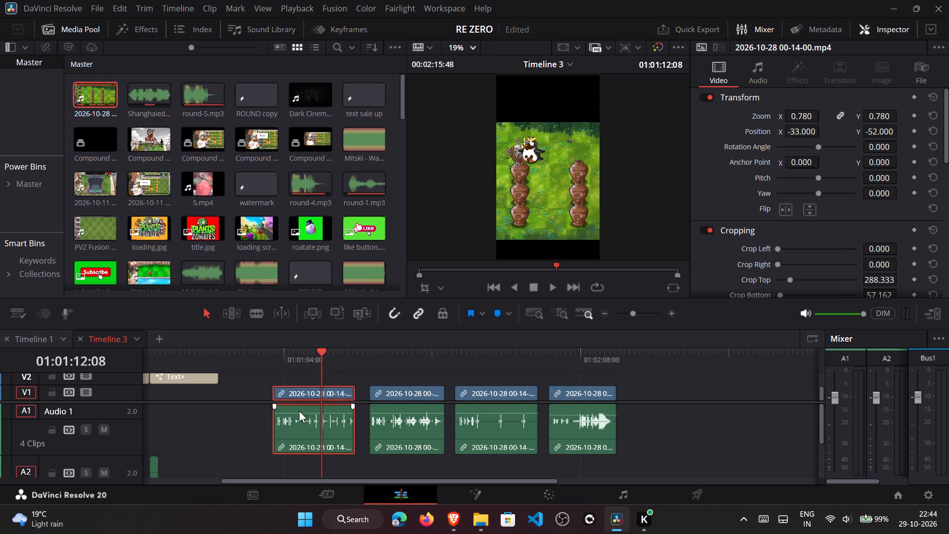
{"action": "left_click", "coordinate": [318, 390]}
{"action": "right_click", "coordinate": [318, 390]}
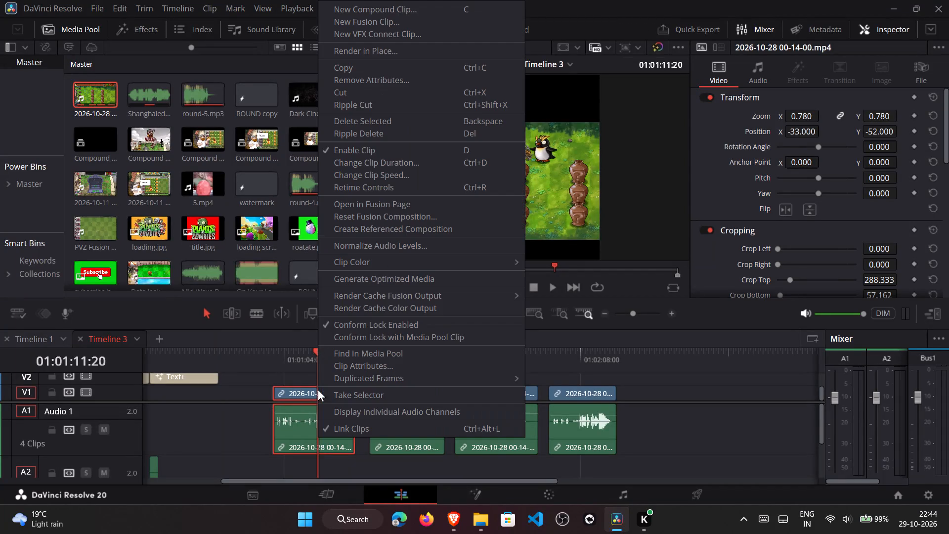
{"action": "left_click", "coordinate": [388, 7]}
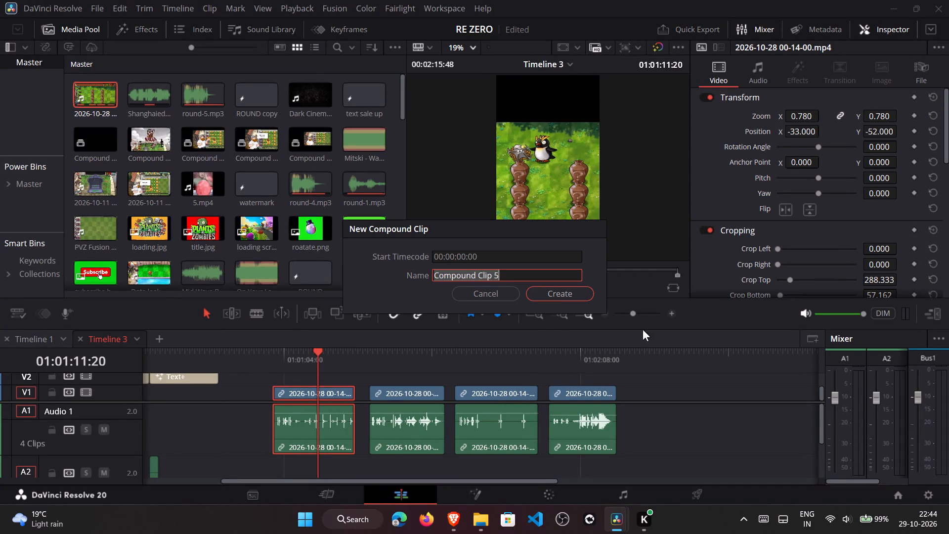
{"action": "left_click", "coordinate": [554, 298]}
Turn the second gameplay clip with its audio into a compound clip, keeping the suggested name.
{"action": "left_click", "coordinate": [396, 395]}
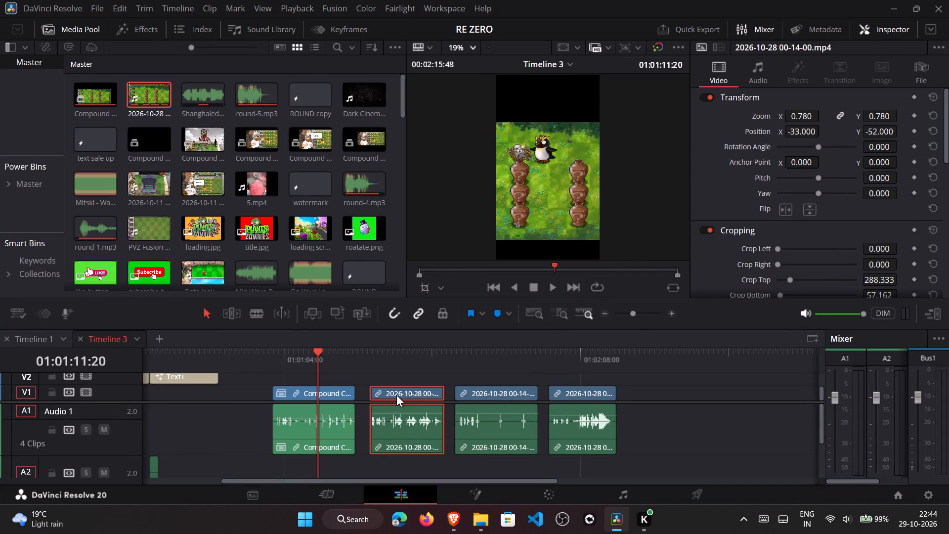
{"action": "right_click", "coordinate": [396, 395]}
{"action": "left_click", "coordinate": [454, 8]}
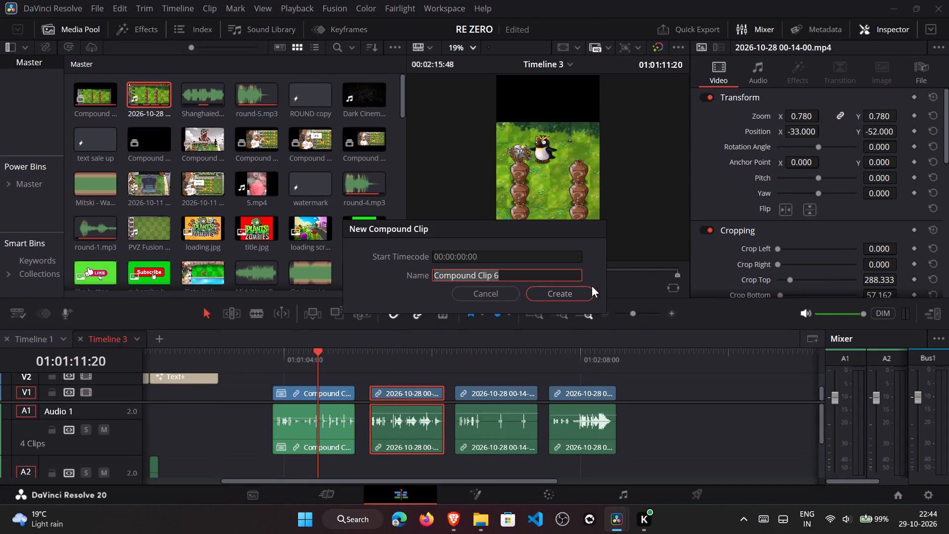
{"action": "left_click", "coordinate": [587, 289]}
Turn the third gameplay clip with its audio into a compound clip, keeping the suggested name.
{"action": "left_click", "coordinate": [515, 391]}
{"action": "right_click", "coordinate": [515, 391]}
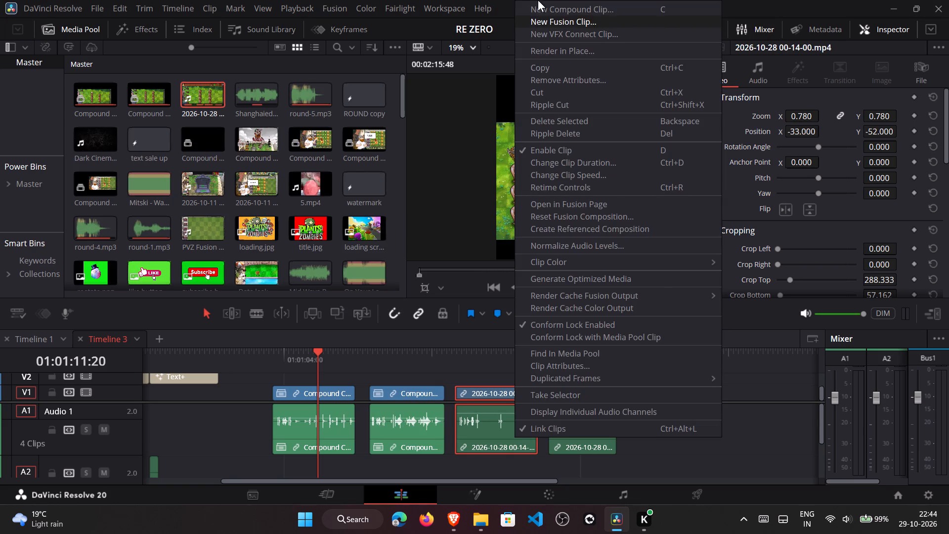
{"action": "left_click", "coordinate": [535, 7]}
{"action": "left_click", "coordinate": [586, 295]}
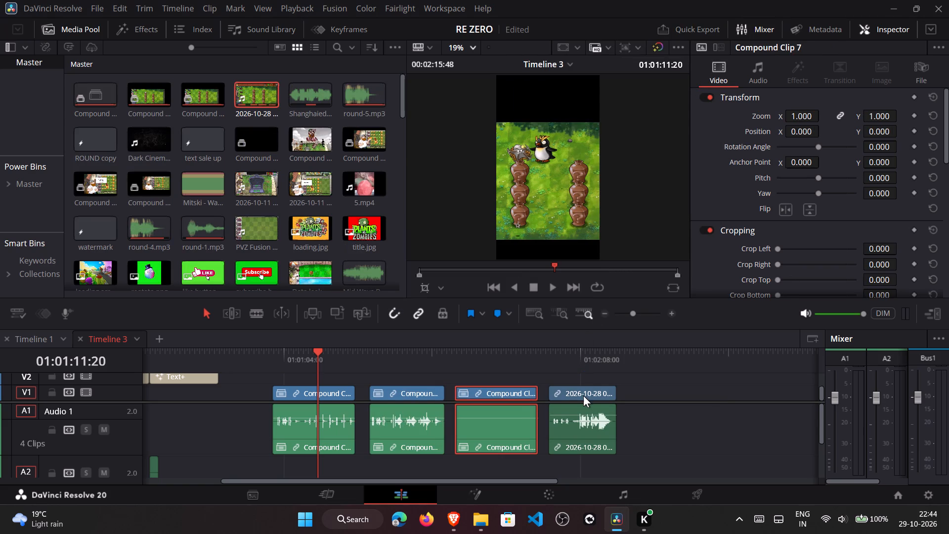
Turn the fourth gameplay clip with its audio into a compound clip, keeping the suggested name.
{"action": "left_click", "coordinate": [583, 396]}
{"action": "right_click", "coordinate": [583, 396]}
{"action": "left_click", "coordinate": [632, 12]}
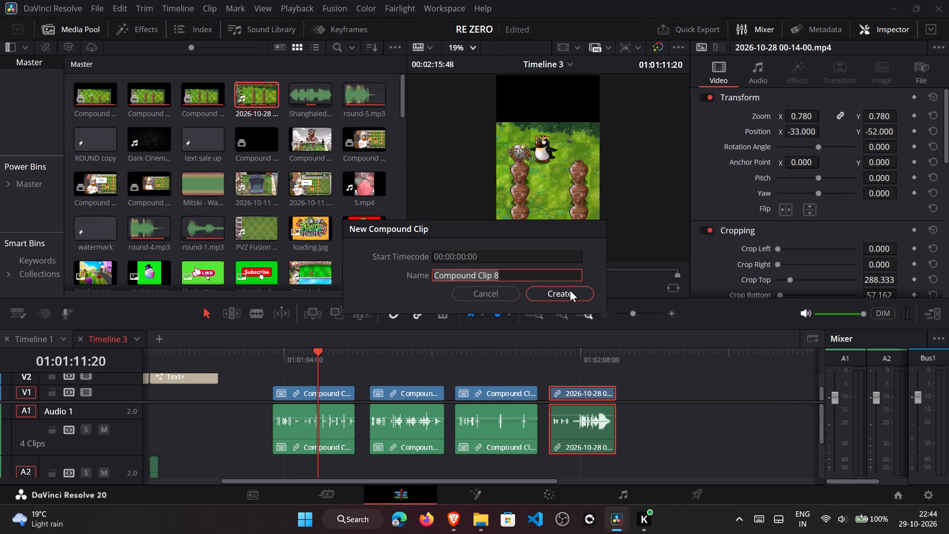
{"action": "left_click", "coordinate": [570, 290]}
{"action": "left_click", "coordinate": [571, 396]}
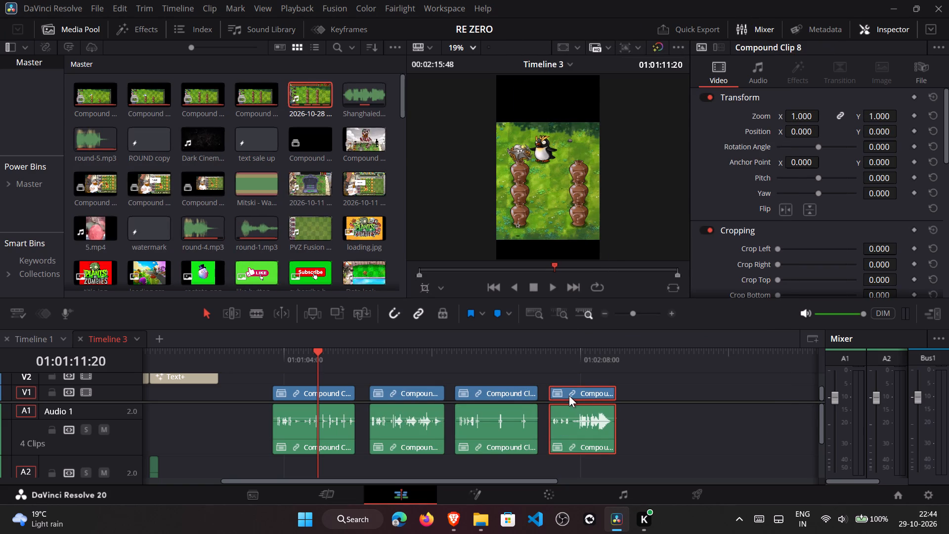
Speed up the first compound clip with Speed Change, shortening it to about 11 seconds.
{"action": "left_click", "coordinate": [340, 403]}
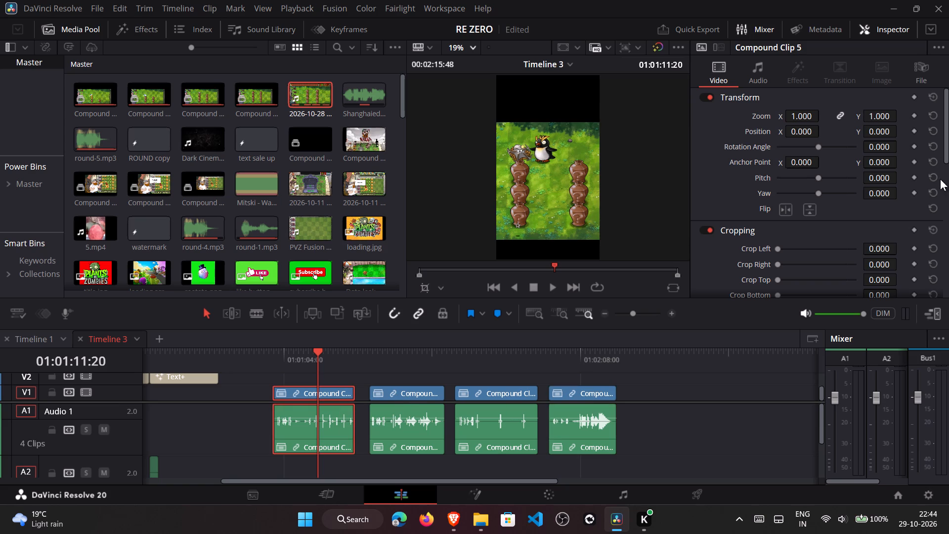
{"action": "left_click_drag", "start_coordinate": [948, 127], "coordinate": [948, 223]}
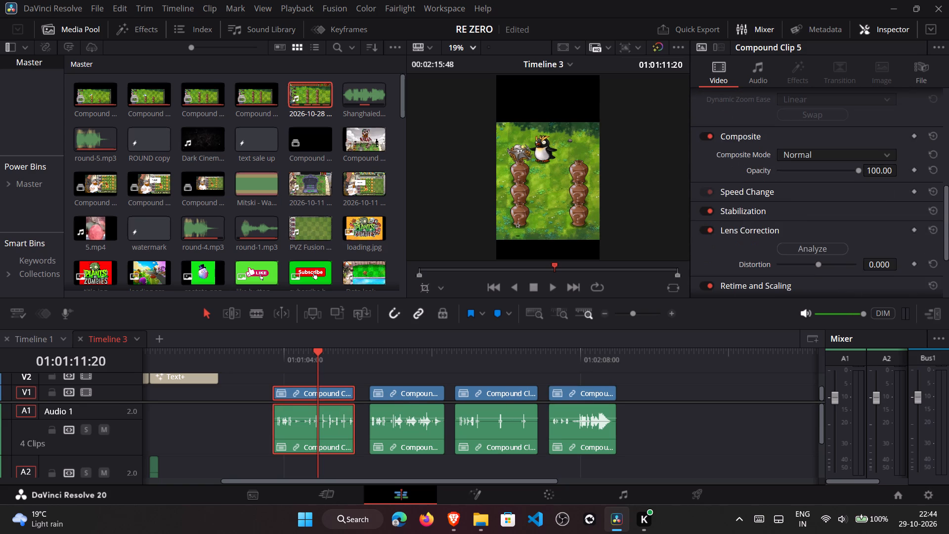
{"action": "left_click", "coordinate": [791, 195]}
{"action": "left_click_drag", "start_coordinate": [948, 209], "coordinate": [948, 228]}
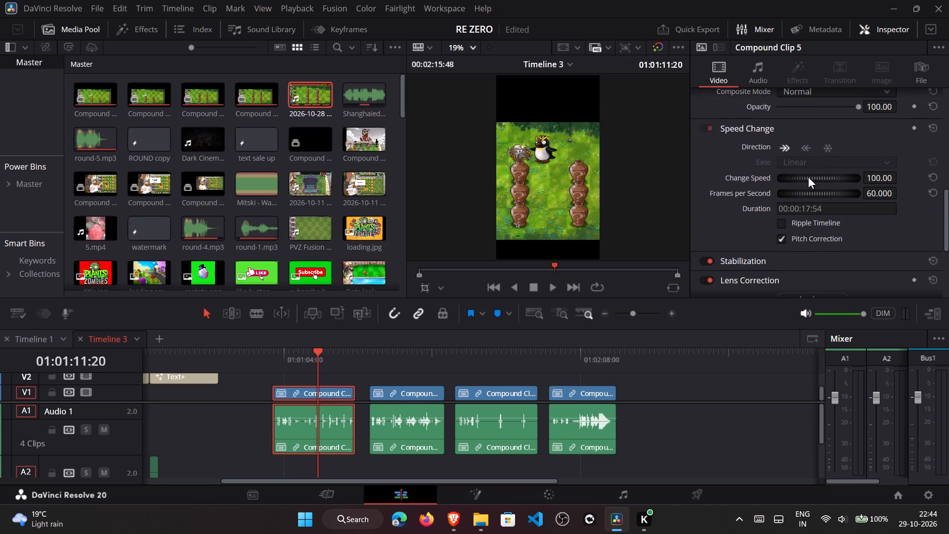
{"action": "left_click_drag", "start_coordinate": [808, 177], "coordinate": [864, 181]}
{"action": "left_click_drag", "start_coordinate": [864, 181], "coordinate": [924, 170]}
Set the second compound clip's Change Speed to 160.
{"action": "left_click", "coordinate": [419, 398]}
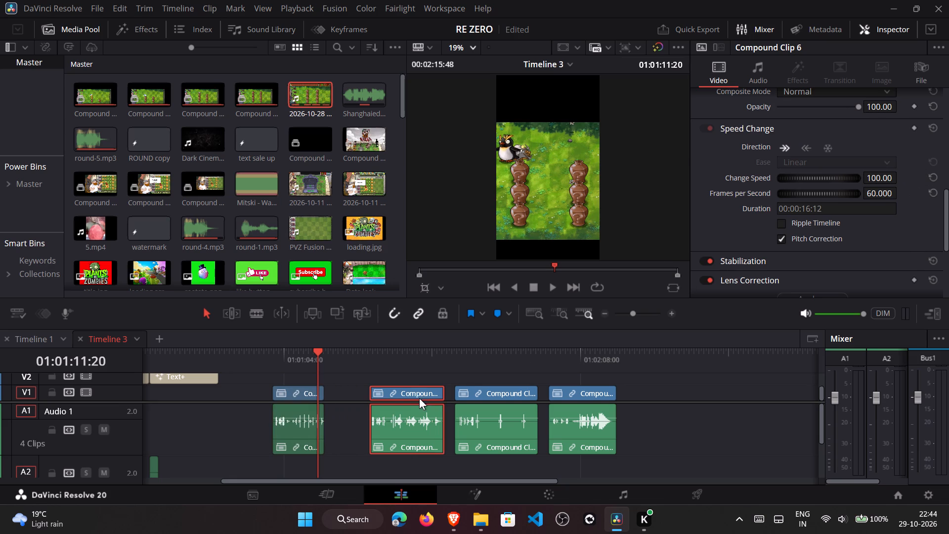
{"action": "left_click", "coordinate": [410, 367]}
{"action": "left_click_drag", "start_coordinate": [794, 178], "coordinate": [827, 181]}
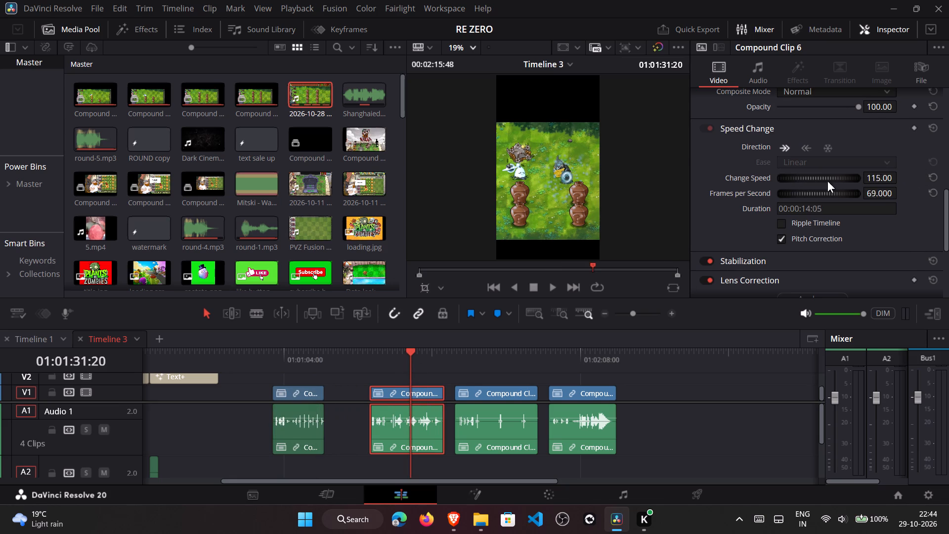
{"action": "left_click_drag", "start_coordinate": [827, 181], "coordinate": [898, 181]}
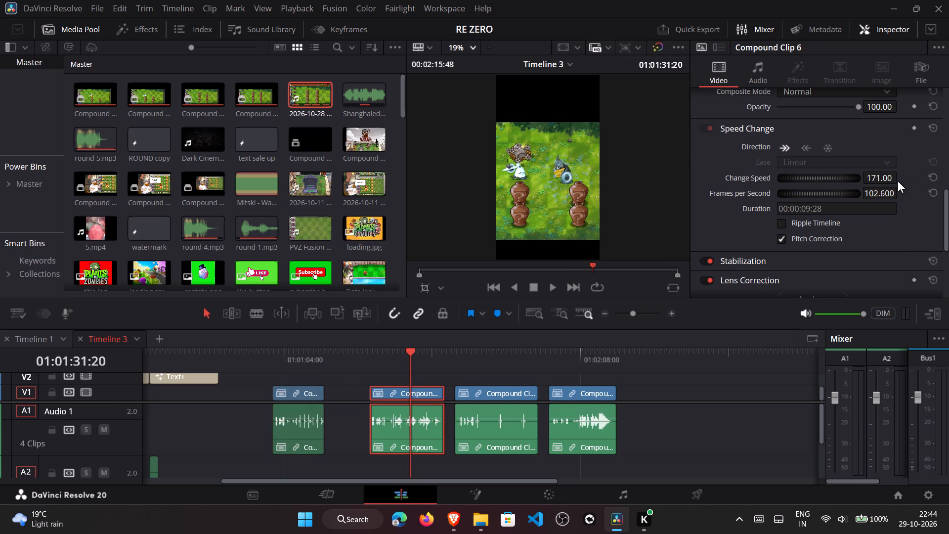
{"action": "left_click_drag", "start_coordinate": [898, 181], "coordinate": [887, 184]}
{"action": "left_click_drag", "start_coordinate": [887, 184], "coordinate": [865, 187]}
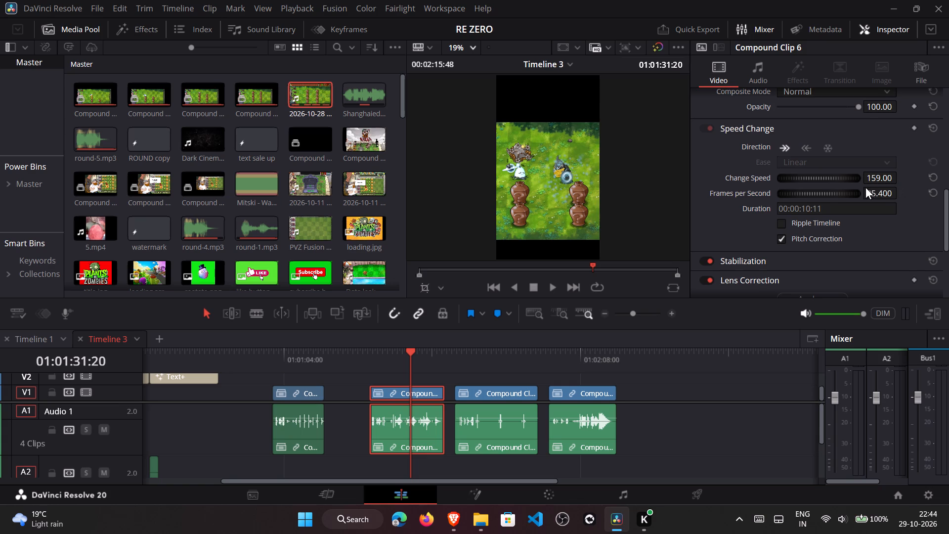
{"action": "left_click_drag", "start_coordinate": [865, 187], "coordinate": [873, 189]}
{"action": "left_click_drag", "start_coordinate": [873, 189], "coordinate": [849, 200]}
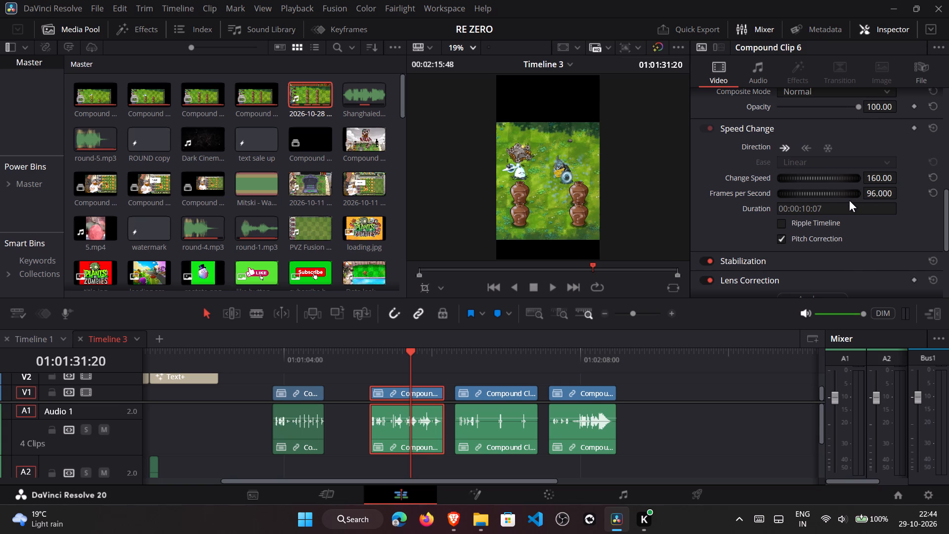
{"action": "left_click_drag", "start_coordinate": [849, 200], "coordinate": [854, 200]}
Move the second compound clip and its audio earlier so it directly follows the first clip's end.
{"action": "left_click_drag", "start_coordinate": [398, 398], "coordinate": [397, 398]}
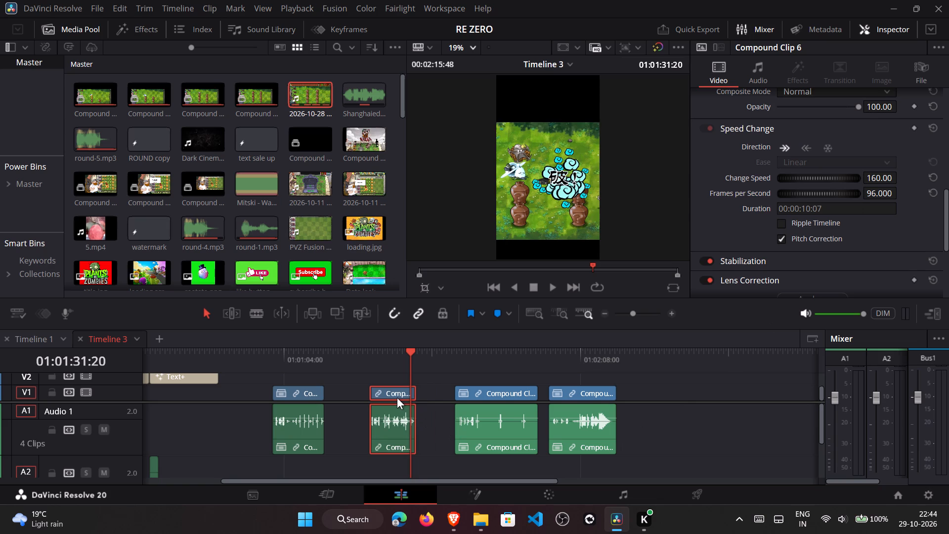
{"action": "left_click_drag", "start_coordinate": [397, 398], "coordinate": [357, 402]}
Move the third compound clip and its audio about 13 seconds earlier, leaving about 5 seconds after the second clip.
{"action": "left_click", "coordinate": [487, 386]}
{"action": "left_click_drag", "start_coordinate": [488, 392], "coordinate": [425, 393]}
Set the third compound clip's Change Speed to 160.
{"action": "left_click_drag", "start_coordinate": [827, 181], "coordinate": [855, 178]}
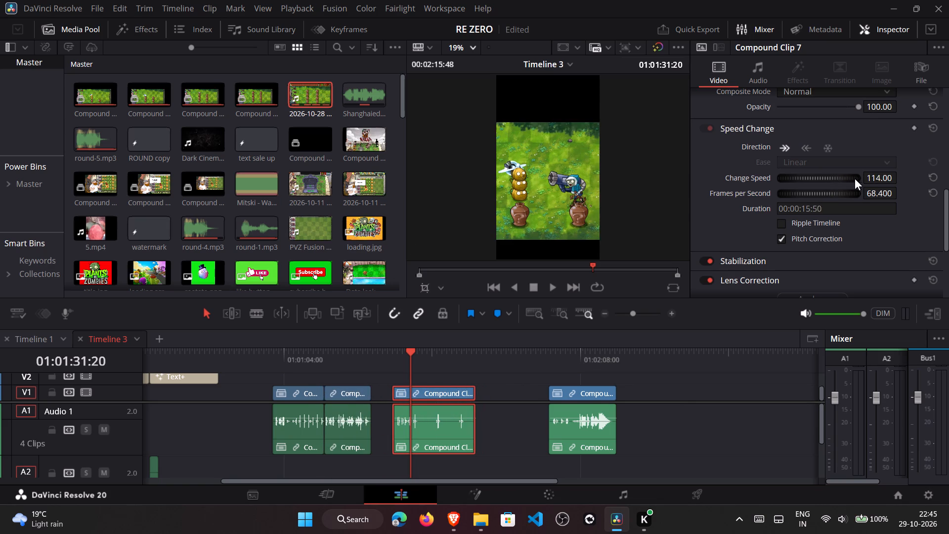
{"action": "left_click_drag", "start_coordinate": [855, 178], "coordinate": [912, 182]}
{"action": "left_click_drag", "start_coordinate": [912, 182], "coordinate": [479, 264]}
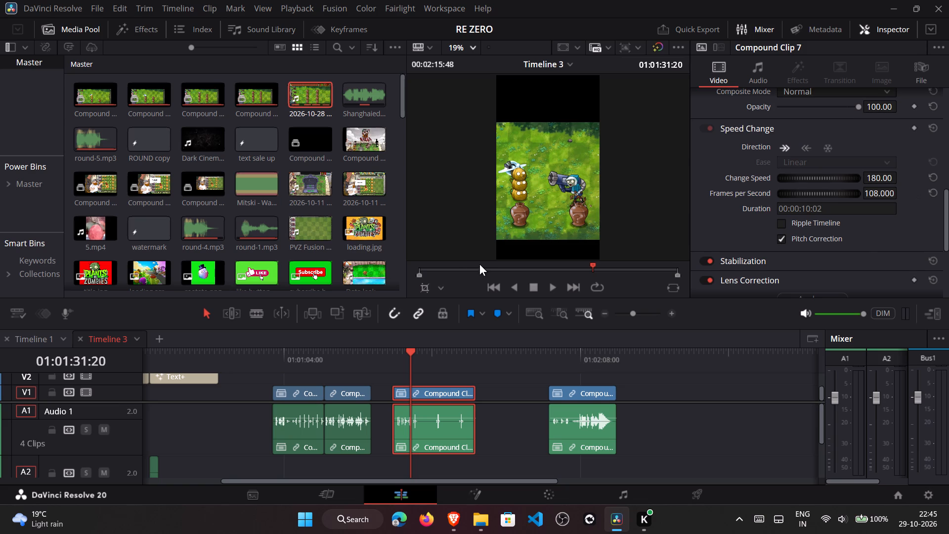
{"action": "left_click_drag", "start_coordinate": [479, 264], "coordinate": [441, 276]}
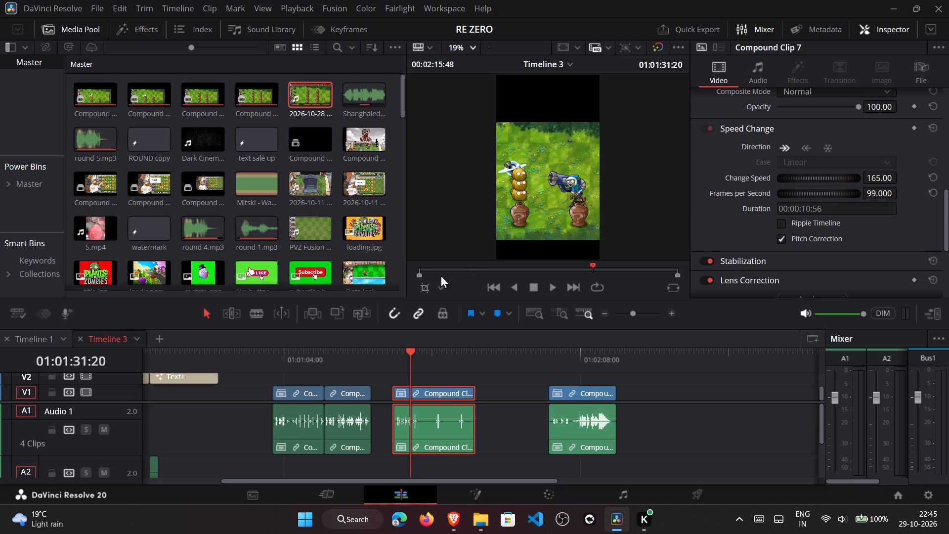
{"action": "left_click_drag", "start_coordinate": [441, 276], "coordinate": [428, 304]}
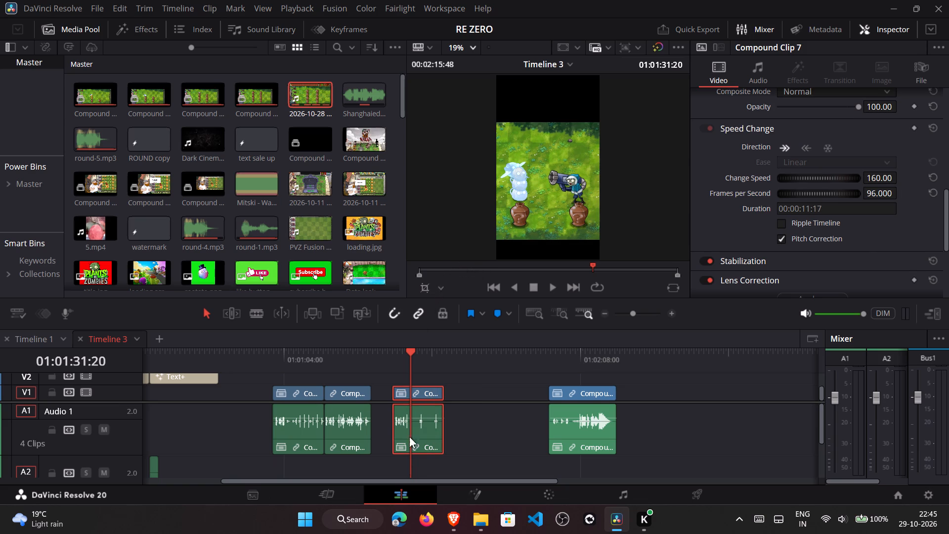
Move the third compound clip and its audio earlier so it directly follows the second clip's end.
{"action": "left_click_drag", "start_coordinate": [415, 393], "coordinate": [400, 395]}
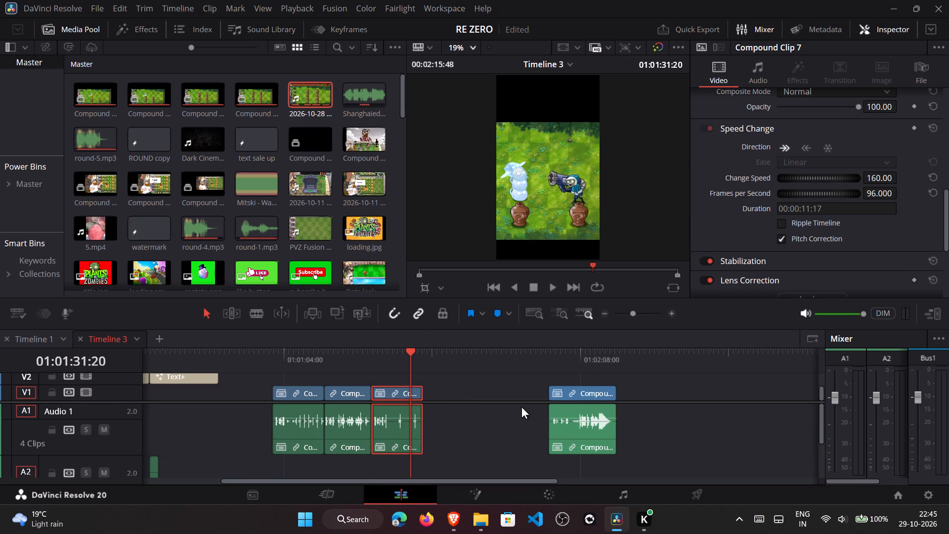
Set the fourth compound clip's Change Speed to 160 and move it with its audio directly after the third clip.
{"action": "left_click_drag", "start_coordinate": [568, 393], "coordinate": [461, 389]}
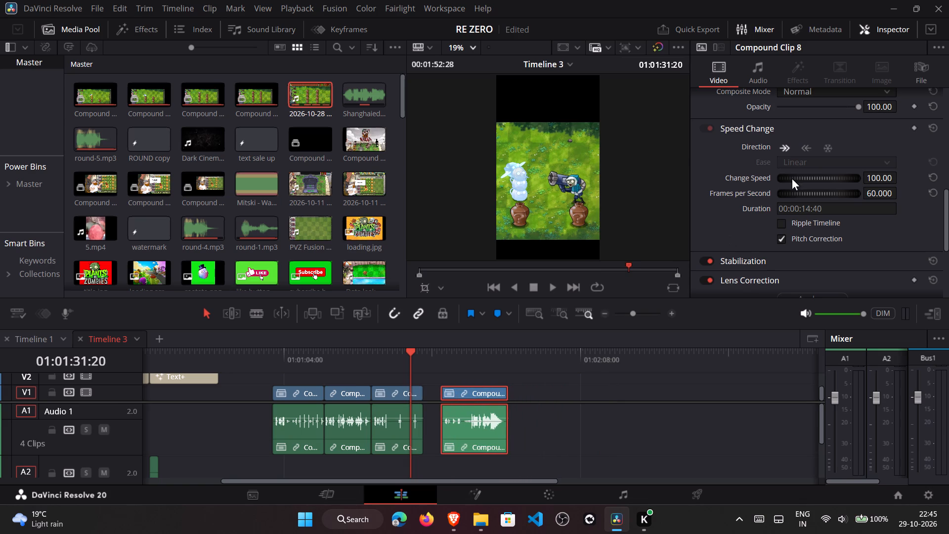
{"action": "left_click_drag", "start_coordinate": [799, 176], "coordinate": [869, 170]}
{"action": "left_click_drag", "start_coordinate": [458, 394], "coordinate": [445, 394]}
Select all four compound clips with their audio and move them together to the start of the timeline.
{"action": "left_click_drag", "start_coordinate": [285, 382], "coordinate": [434, 408]}
{"action": "left_click", "coordinate": [608, 313]}
{"action": "left_click_drag", "start_coordinate": [325, 396], "coordinate": [322, 395]}
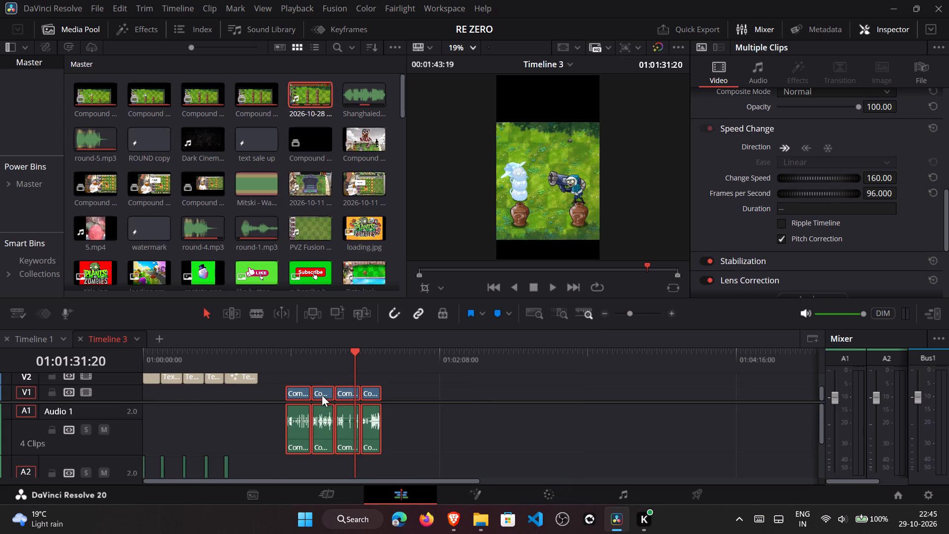
{"action": "left_click_drag", "start_coordinate": [322, 395], "coordinate": [152, 395]}
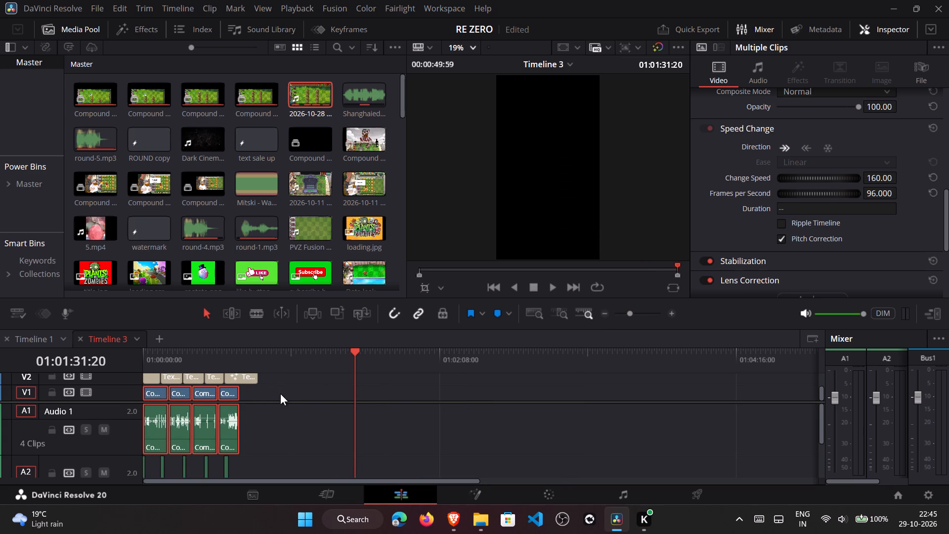
Move the ROUND 5 title on V2 later, to about 01:01:04, clear of the four compound clips.
{"action": "left_click", "coordinate": [198, 360]}
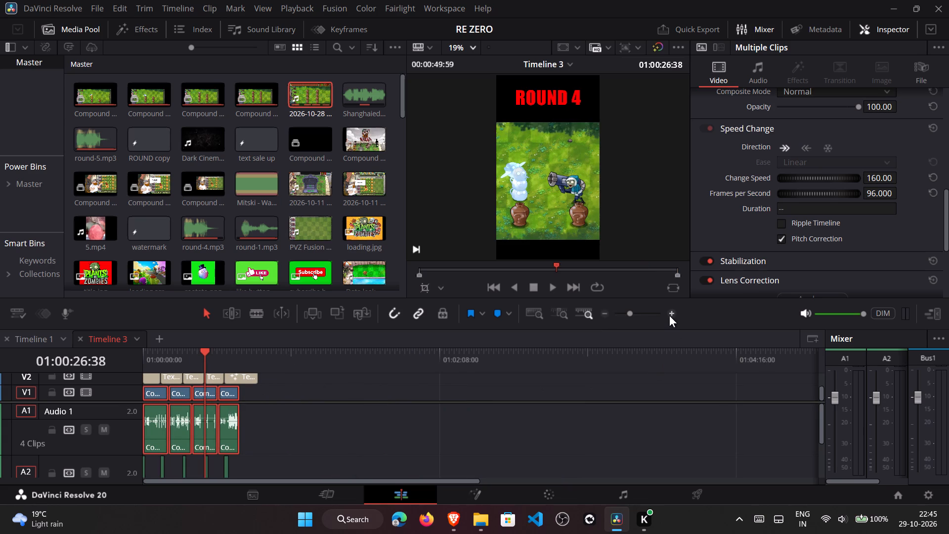
{"action": "double_click", "coordinate": [669, 315]}
{"action": "left_click_drag", "start_coordinate": [502, 380], "coordinate": [602, 379]}
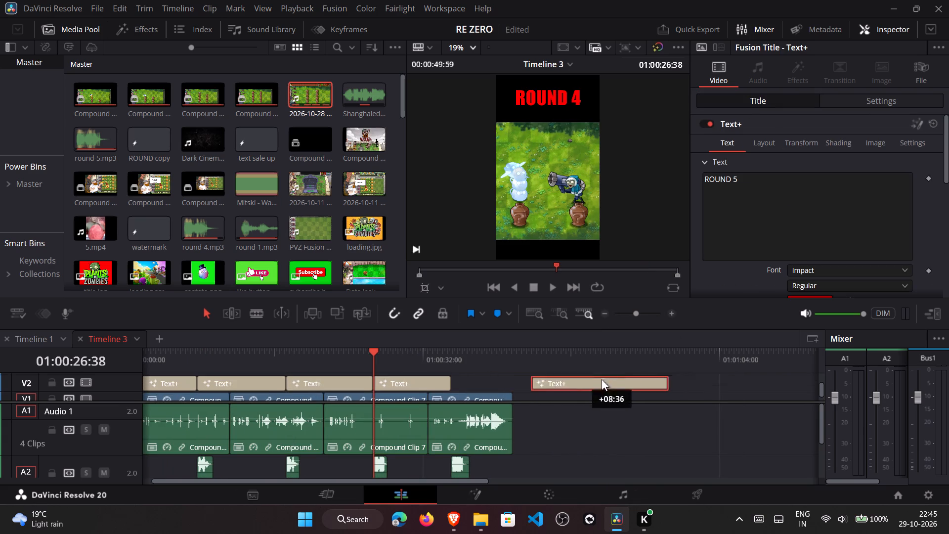
{"action": "left_click_drag", "start_coordinate": [602, 379], "coordinate": [767, 392]}
Move the ROUND 4 title to the fourth compound clip's start and extend its end to match that clip.
{"action": "scroll", "coordinate": [573, 398], "scroll_direction": "down", "scroll_amount": 3}
{"action": "left_click_drag", "start_coordinate": [426, 382], "coordinate": [451, 382]}
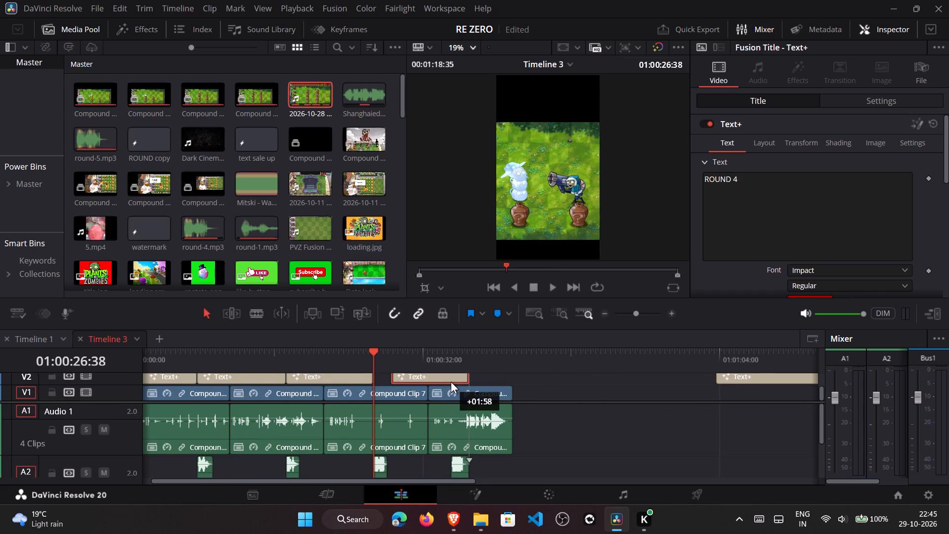
{"action": "left_click_drag", "start_coordinate": [451, 382], "coordinate": [475, 380]}
{"action": "left_click_drag", "start_coordinate": [502, 388], "coordinate": [510, 387]}
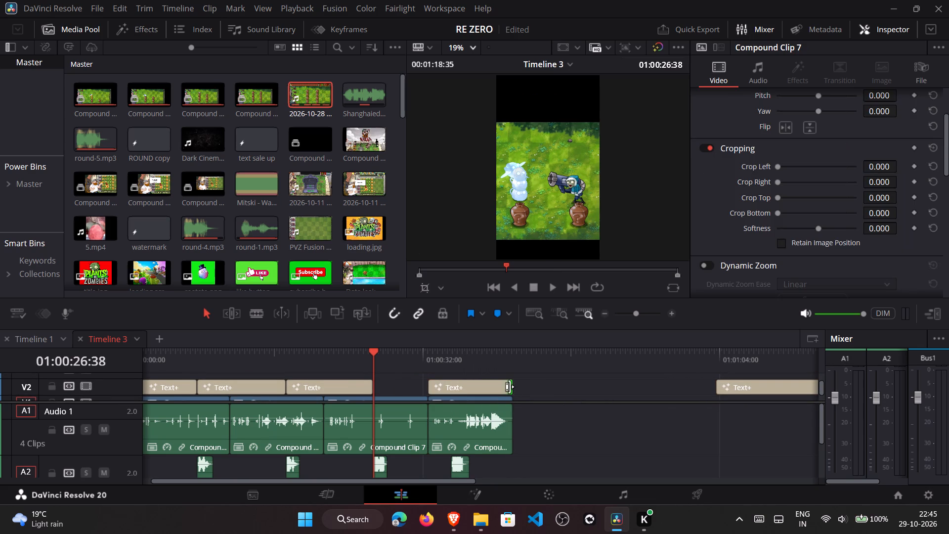
{"action": "left_click", "coordinate": [536, 382]}
Move the ROUND 3 title to the third compound clip's start and extend its end to match that clip.
{"action": "left_click_drag", "start_coordinate": [351, 387], "coordinate": [388, 390]}
{"action": "left_click_drag", "start_coordinate": [404, 384], "coordinate": [417, 384]}
Move the ROUND 2 title to the second compound clip's start and extend its end to match that clip.
{"action": "left_click_drag", "start_coordinate": [262, 384], "coordinate": [267, 385]}
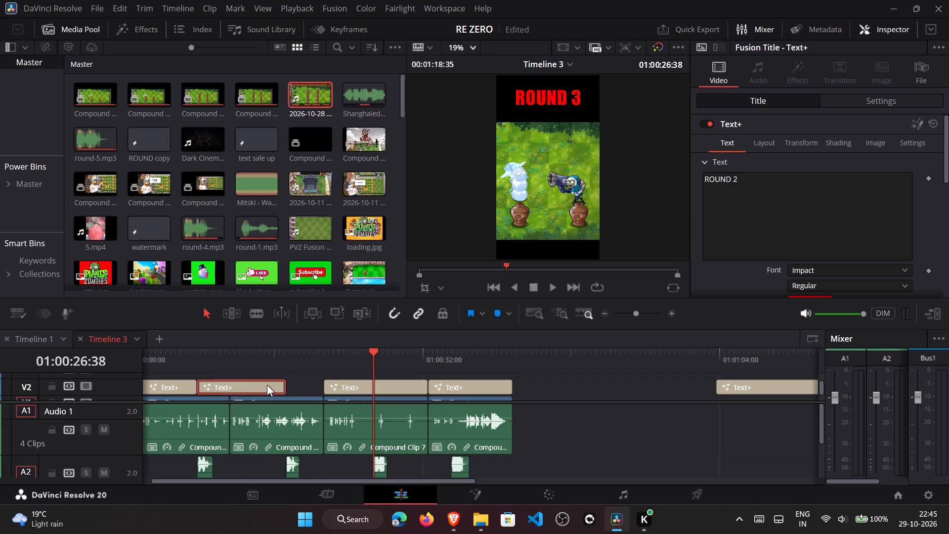
{"action": "left_click_drag", "start_coordinate": [267, 385], "coordinate": [294, 386]}
{"action": "left_click_drag", "start_coordinate": [315, 386], "coordinate": [324, 386]}
{"action": "left_click", "coordinate": [237, 384]}
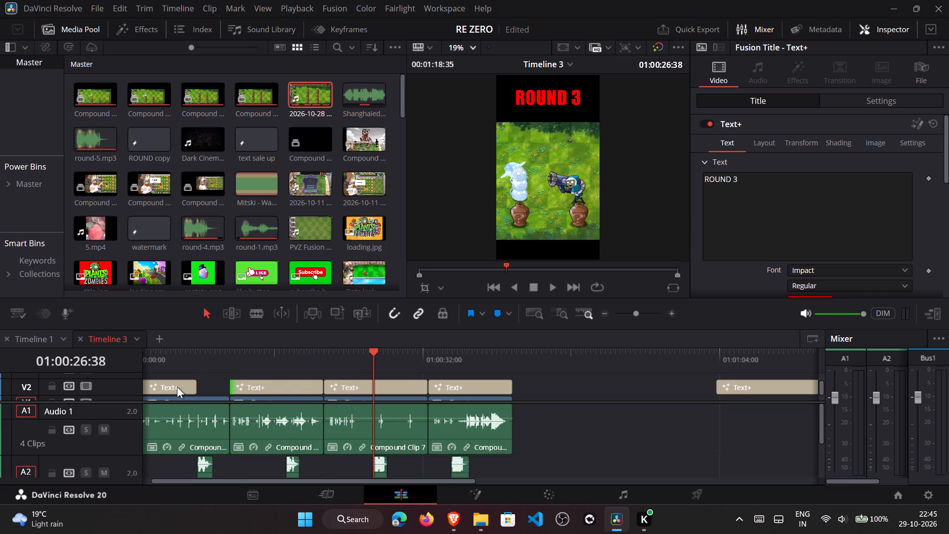
Extend the first title's end on V2 to match the end of the first compound clip.
{"action": "left_click_drag", "start_coordinate": [191, 385], "coordinate": [222, 385]}
{"action": "scroll", "coordinate": [222, 385], "scroll_direction": "down", "scroll_amount": 1}
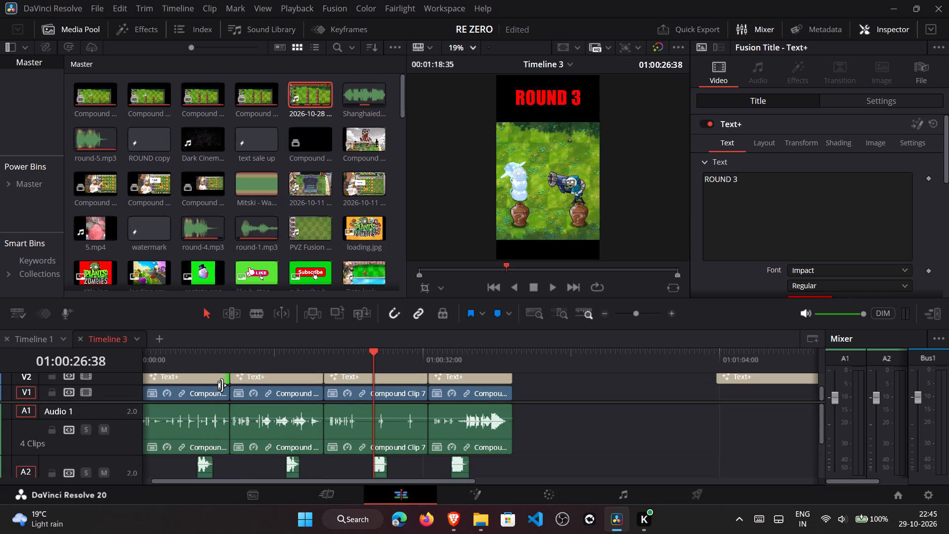
{"action": "scroll", "coordinate": [222, 385], "scroll_direction": "down", "scroll_amount": 1}
{"action": "left_click", "coordinate": [561, 387]}
Move the four round announcement sounds on A2 so each starts together with its corresponding compound clip, the first at the timeline's start.
{"action": "scroll", "coordinate": [731, 429], "scroll_direction": "down", "scroll_amount": 2}
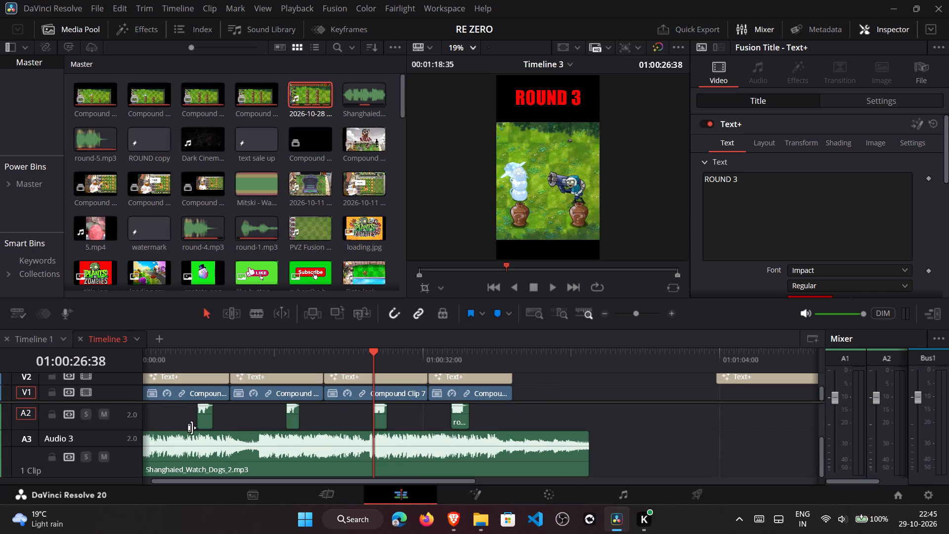
{"action": "left_click_drag", "start_coordinate": [207, 424], "coordinate": [110, 424]}
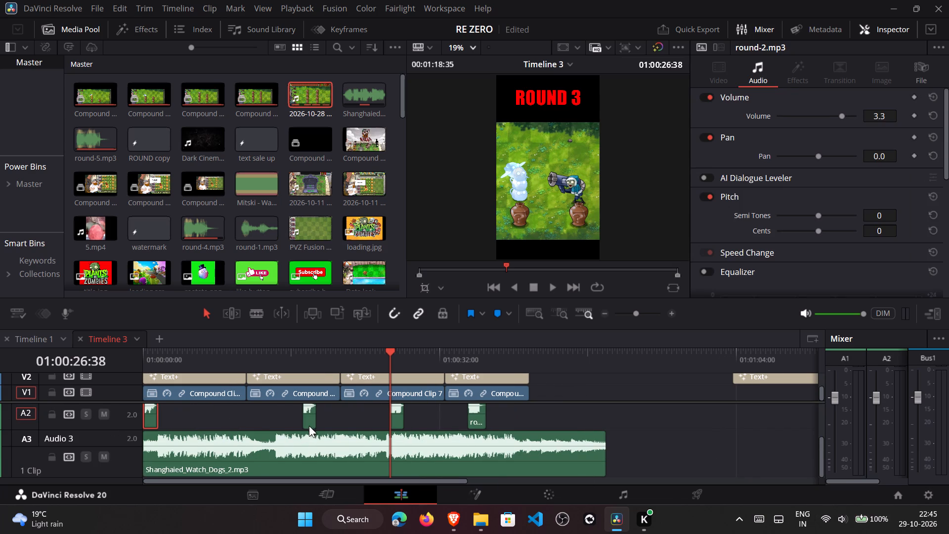
{"action": "left_click_drag", "start_coordinate": [312, 420], "coordinate": [253, 418]}
{"action": "left_click_drag", "start_coordinate": [398, 418], "coordinate": [360, 418]}
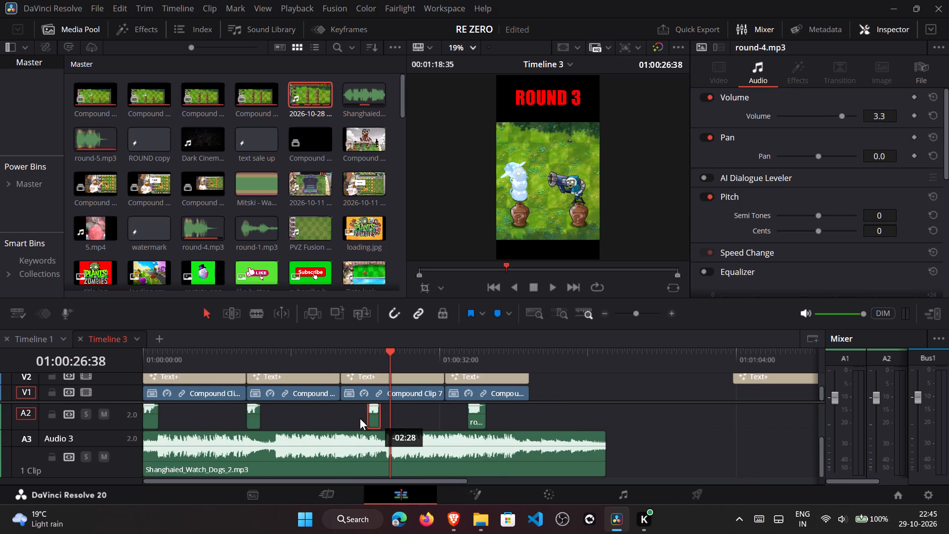
{"action": "left_click_drag", "start_coordinate": [360, 418], "coordinate": [349, 418]}
{"action": "left_click_drag", "start_coordinate": [474, 425], "coordinate": [457, 425]}
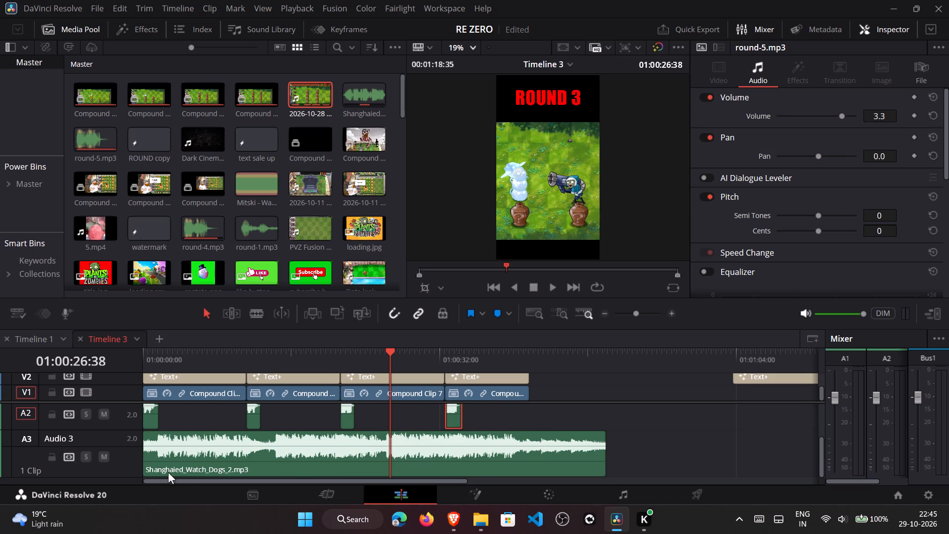
Trim the end of the Shanghaied_Watch_Dogs_2.mp3 music on A3 to the end of the fourth compound clip.
{"action": "left_click_drag", "start_coordinate": [604, 459], "coordinate": [530, 455]}
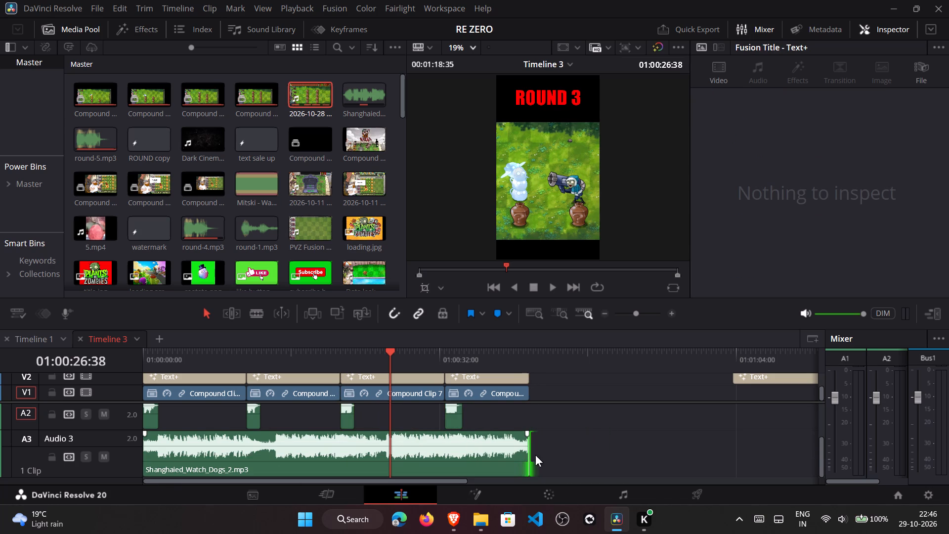
{"action": "left_click", "coordinate": [542, 455]}
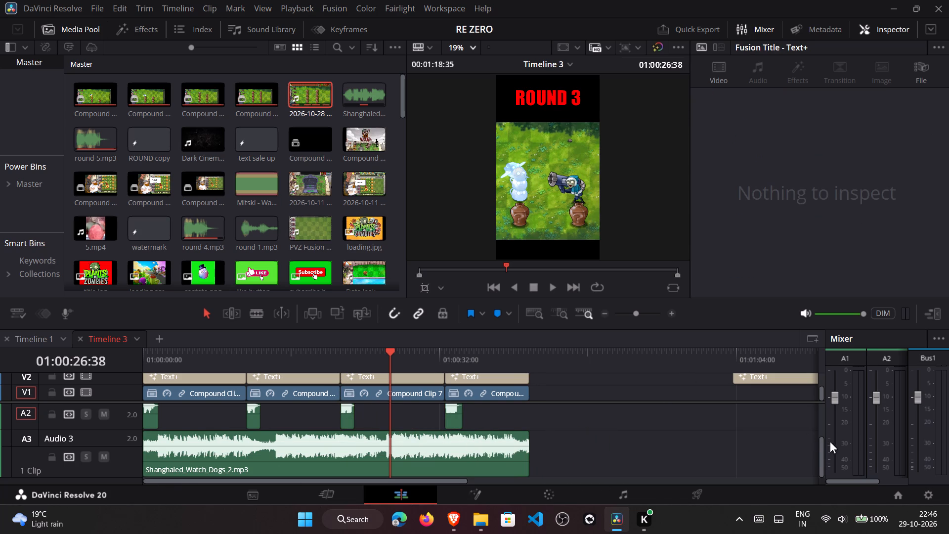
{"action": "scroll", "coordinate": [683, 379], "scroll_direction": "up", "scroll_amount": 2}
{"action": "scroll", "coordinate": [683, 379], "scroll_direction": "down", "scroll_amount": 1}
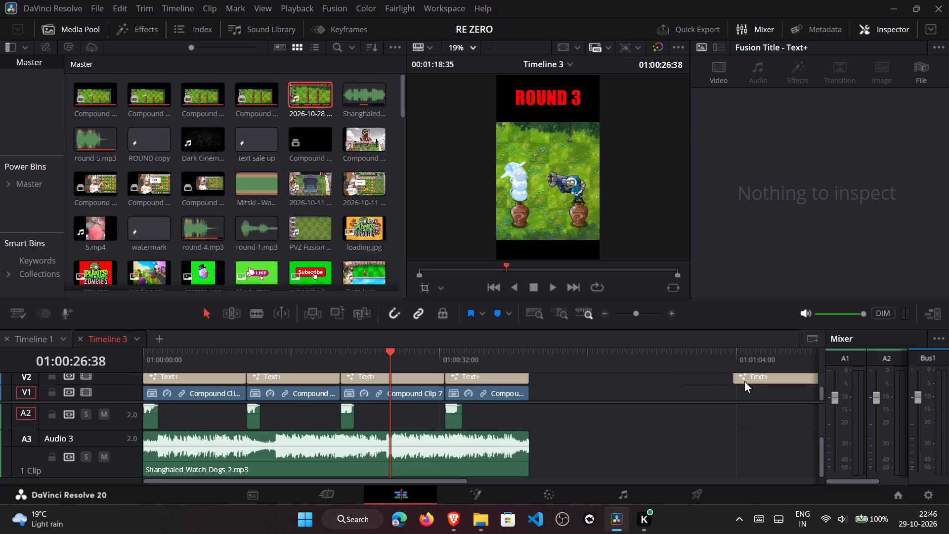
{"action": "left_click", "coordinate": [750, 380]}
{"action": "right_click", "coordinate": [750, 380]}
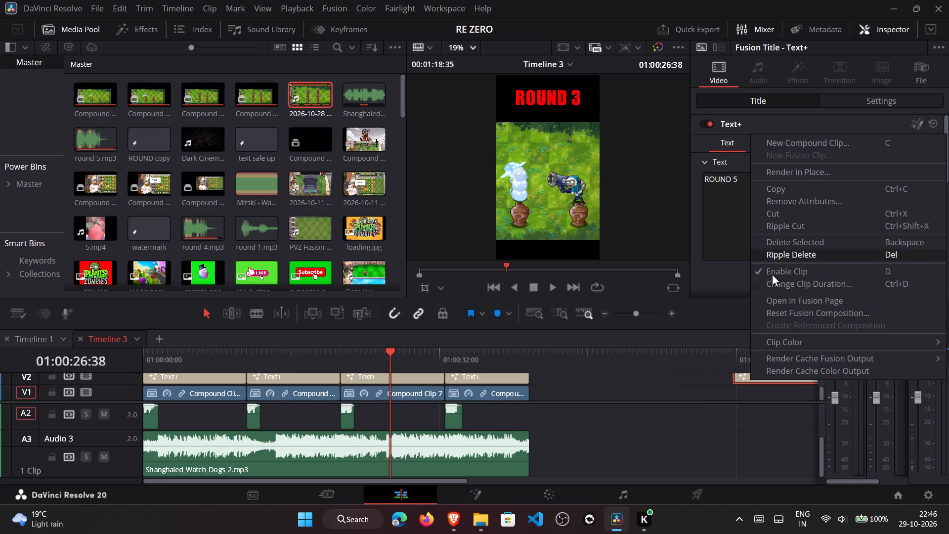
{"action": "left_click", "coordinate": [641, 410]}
Move the ROUND 5 title down to track V1 and later, to about 01:01:45, well past the edited clips.
{"action": "left_click", "coordinate": [442, 354]}
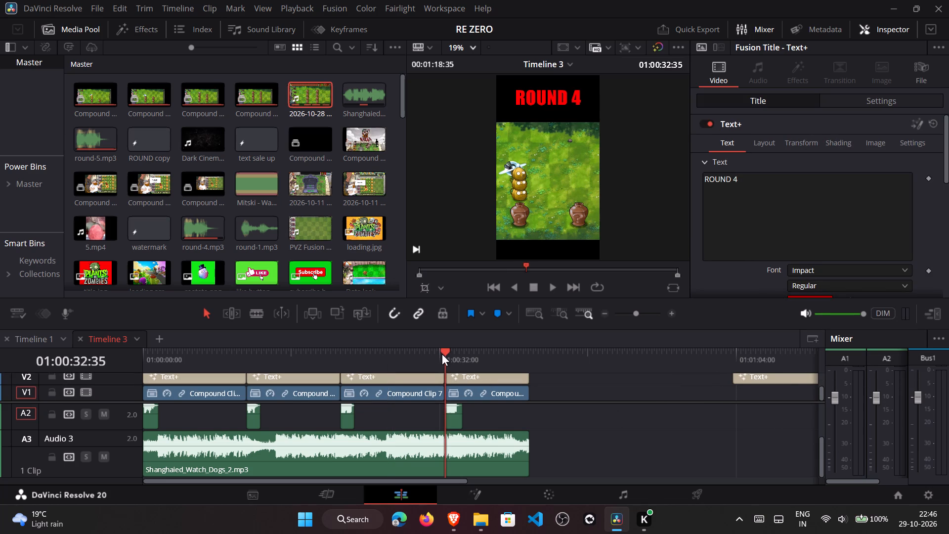
{"action": "left_click_drag", "start_coordinate": [786, 383], "coordinate": [616, 384]}
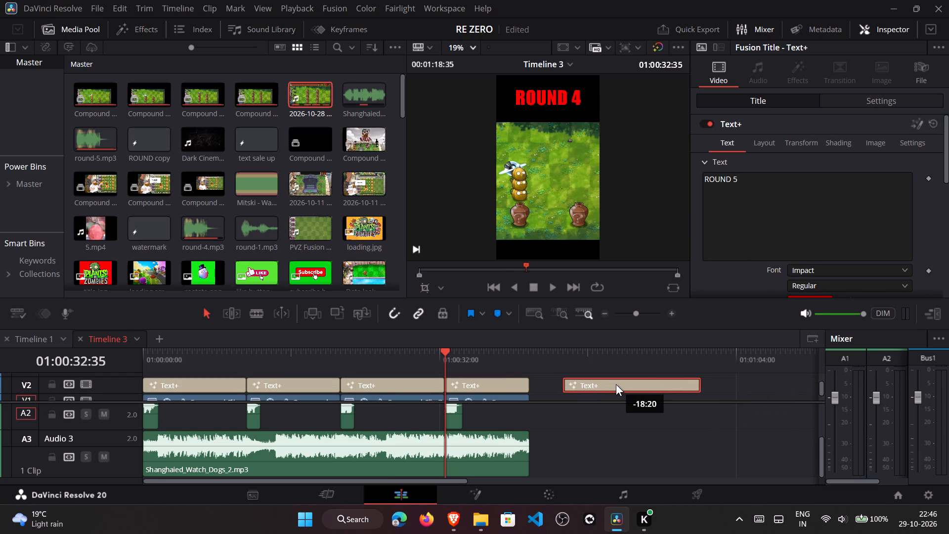
{"action": "left_click_drag", "start_coordinate": [616, 384], "coordinate": [610, 396]}
{"action": "scroll", "coordinate": [619, 382], "scroll_direction": "down", "scroll_amount": 2}
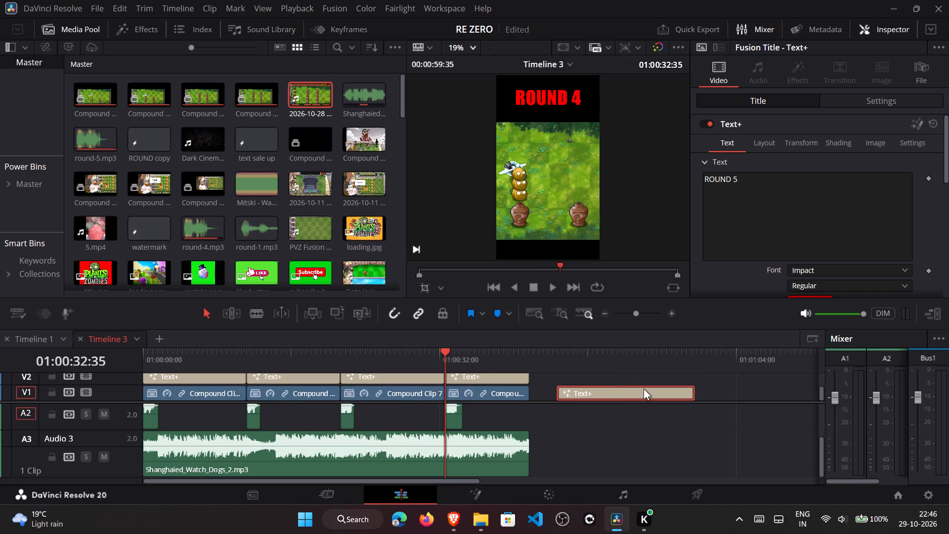
{"action": "left_click_drag", "start_coordinate": [644, 389], "coordinate": [642, 416]}
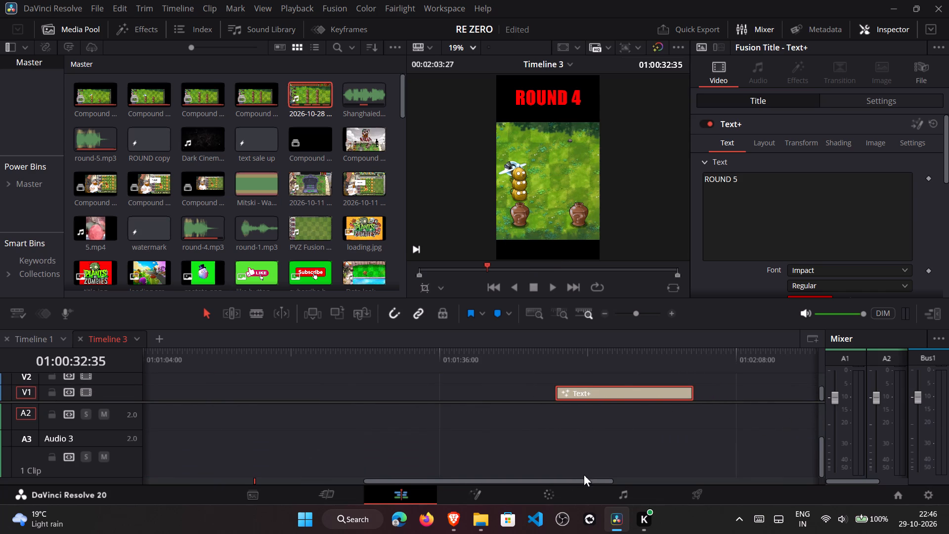
{"action": "right_click", "coordinate": [621, 393]}
{"action": "left_click_drag", "start_coordinate": [593, 393], "coordinate": [591, 394]}
{"action": "left_click_drag", "start_coordinate": [591, 394], "coordinate": [561, 399]}
{"action": "double_click", "coordinate": [605, 317]}
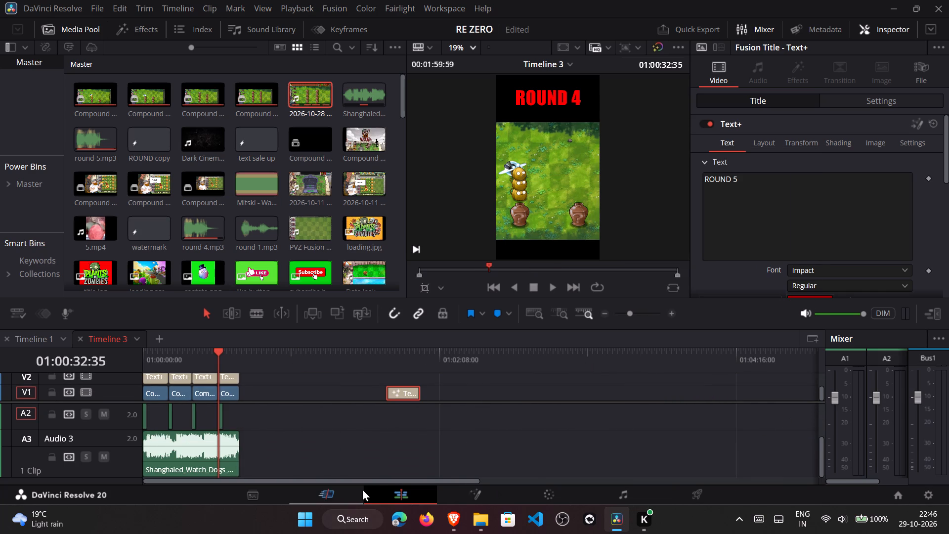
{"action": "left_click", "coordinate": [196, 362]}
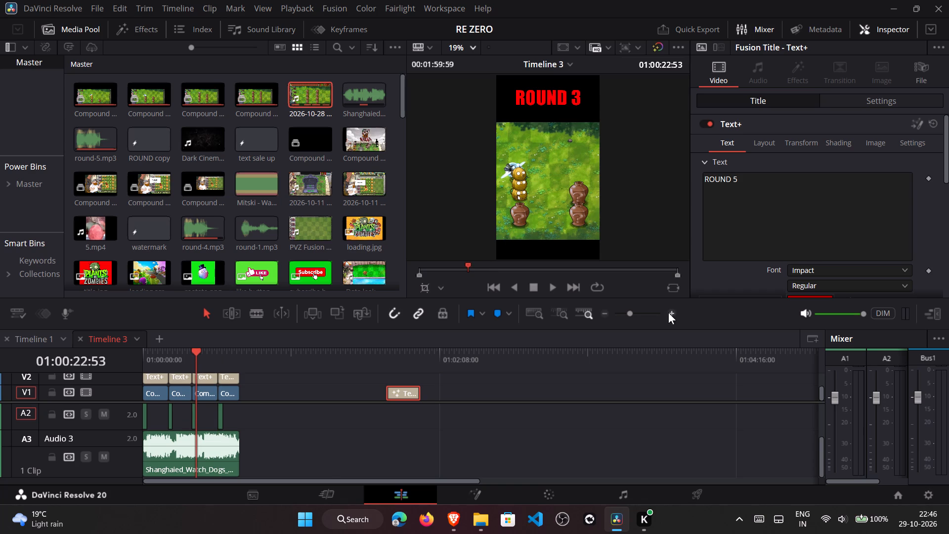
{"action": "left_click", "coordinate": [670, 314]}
Switch to Brave and finish YouTube Studio's upload of "Streaming And Still Broke #streaming #clips #comedy", publishing it as public without adding video elements.
{"action": "left_click", "coordinate": [452, 526]}
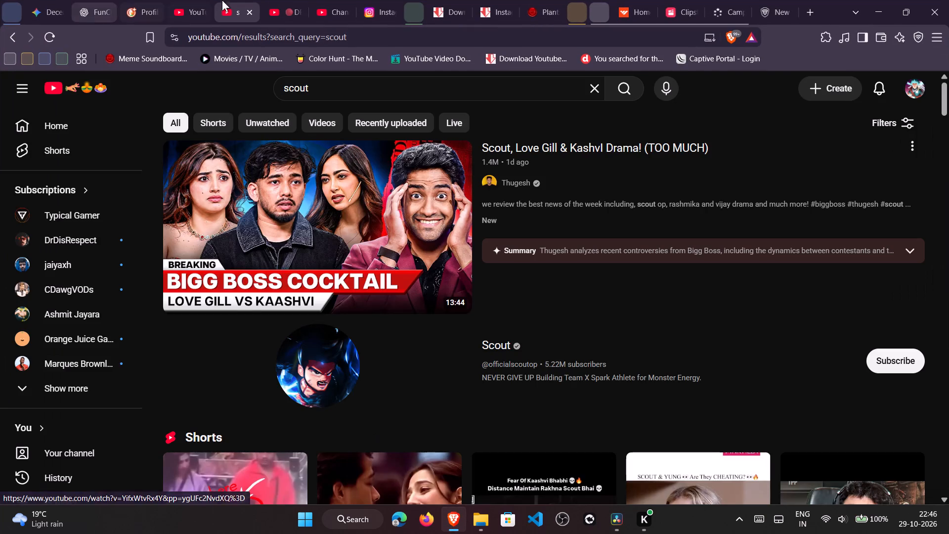
{"action": "left_click", "coordinate": [328, 0]}
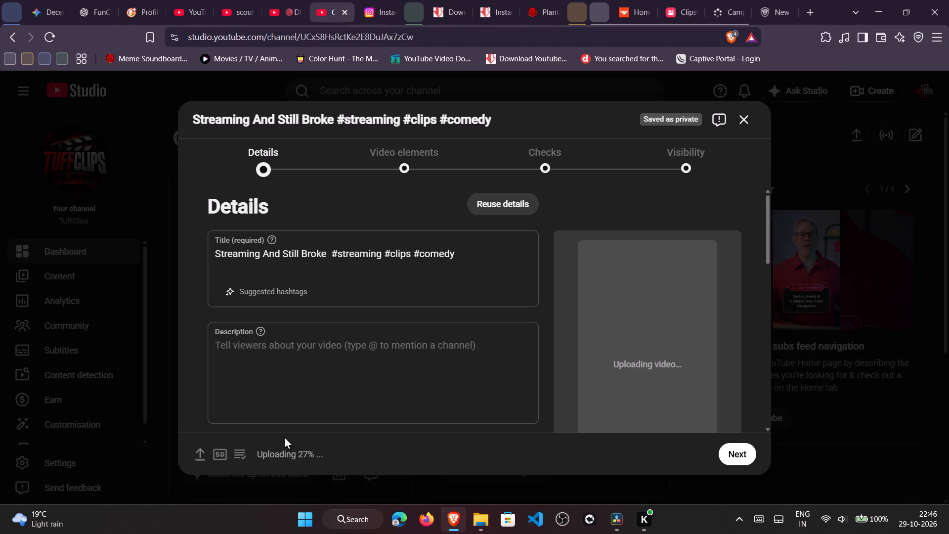
{"action": "left_click_drag", "start_coordinate": [252, 461], "coordinate": [271, 459]}
{"action": "double_click", "coordinate": [303, 456]}
{"action": "left_click", "coordinate": [333, 461]}
{"action": "double_click", "coordinate": [339, 461]}
{"action": "left_click", "coordinate": [342, 461]}
{"action": "left_click", "coordinate": [746, 461]}
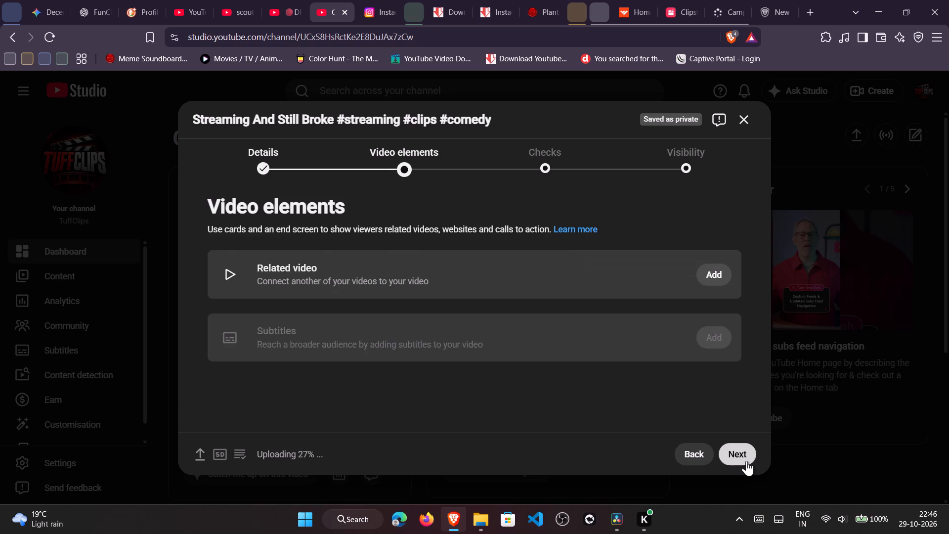
{"action": "double_click", "coordinate": [746, 461]}
{"action": "left_click", "coordinate": [746, 461]}
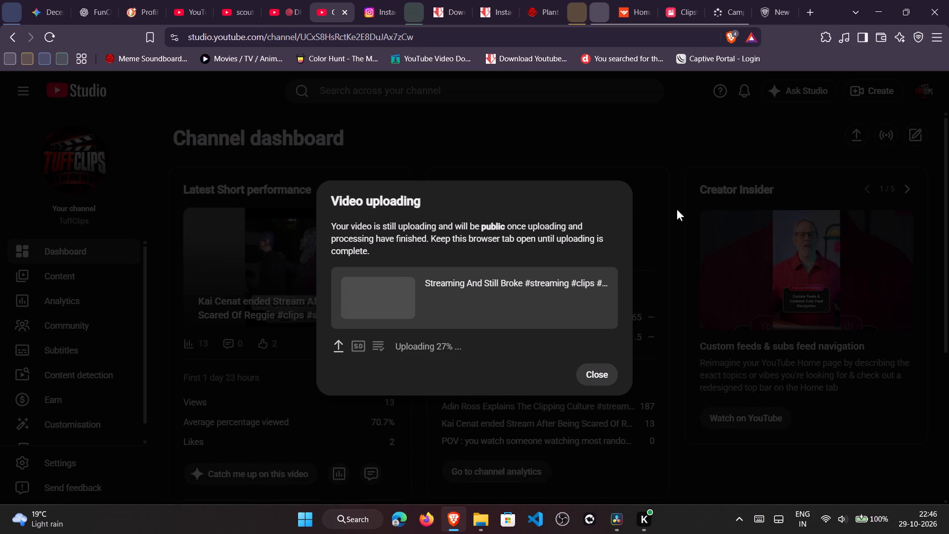
{"action": "left_click", "coordinate": [601, 370]}
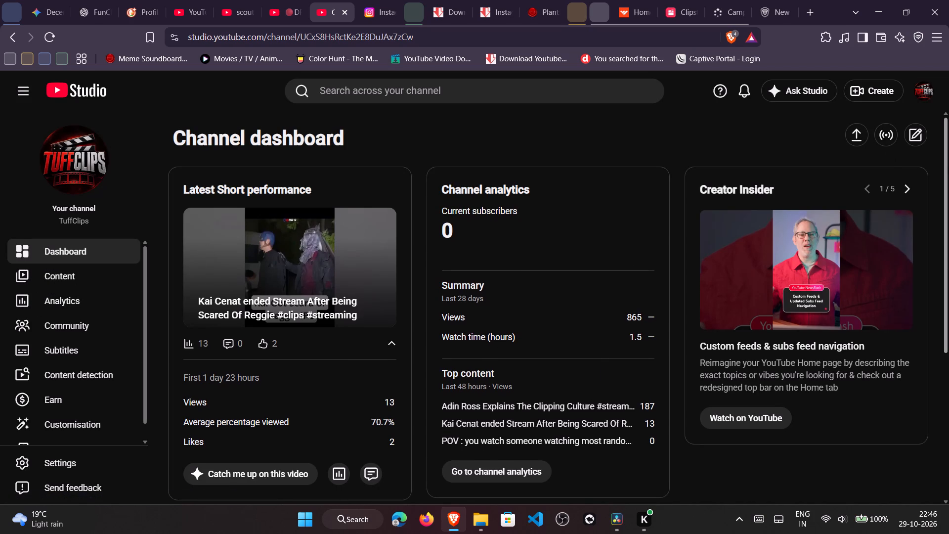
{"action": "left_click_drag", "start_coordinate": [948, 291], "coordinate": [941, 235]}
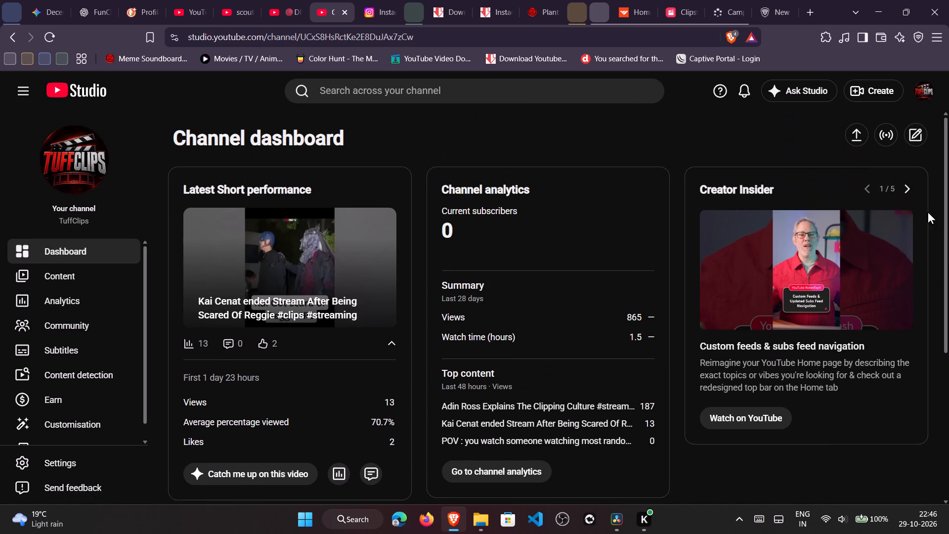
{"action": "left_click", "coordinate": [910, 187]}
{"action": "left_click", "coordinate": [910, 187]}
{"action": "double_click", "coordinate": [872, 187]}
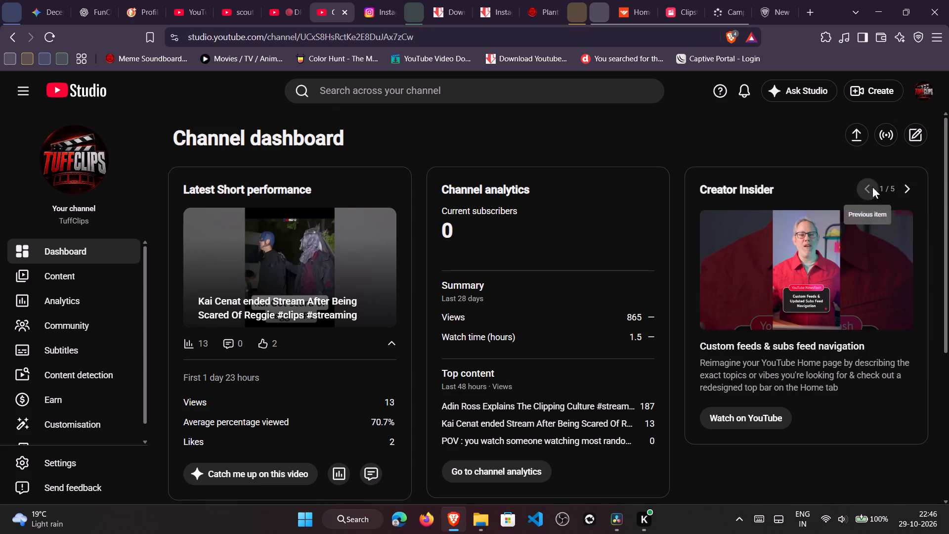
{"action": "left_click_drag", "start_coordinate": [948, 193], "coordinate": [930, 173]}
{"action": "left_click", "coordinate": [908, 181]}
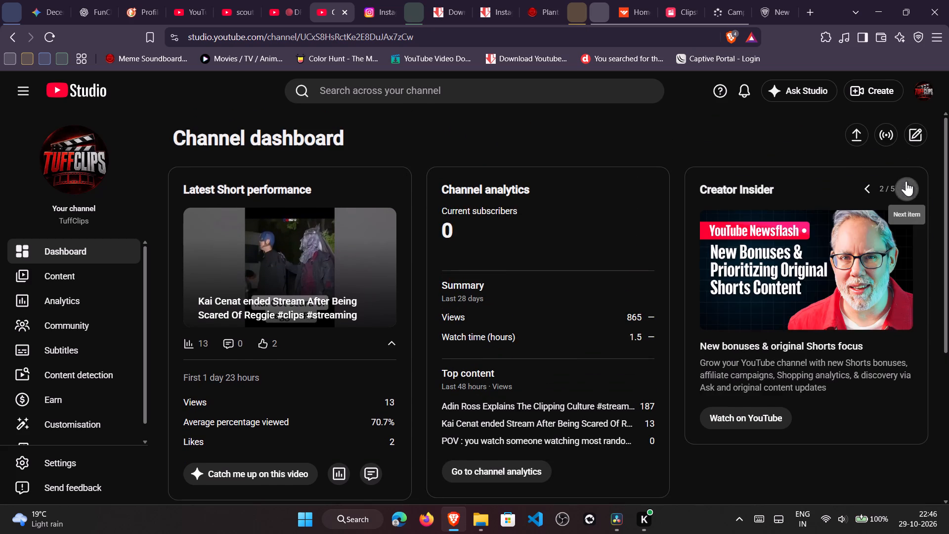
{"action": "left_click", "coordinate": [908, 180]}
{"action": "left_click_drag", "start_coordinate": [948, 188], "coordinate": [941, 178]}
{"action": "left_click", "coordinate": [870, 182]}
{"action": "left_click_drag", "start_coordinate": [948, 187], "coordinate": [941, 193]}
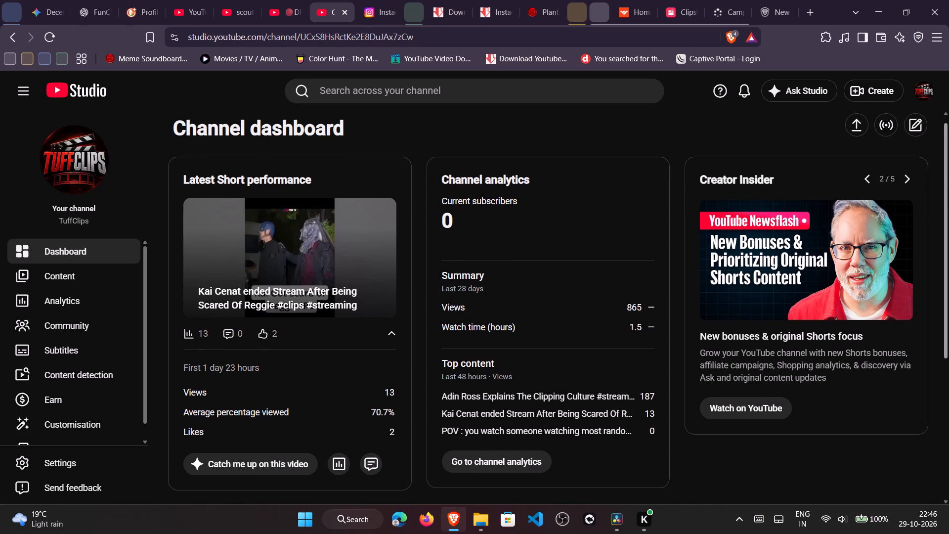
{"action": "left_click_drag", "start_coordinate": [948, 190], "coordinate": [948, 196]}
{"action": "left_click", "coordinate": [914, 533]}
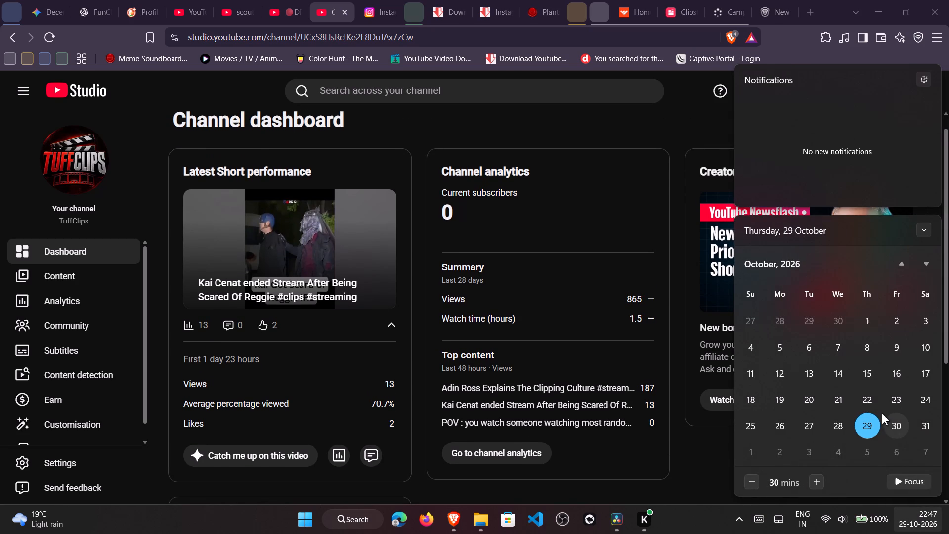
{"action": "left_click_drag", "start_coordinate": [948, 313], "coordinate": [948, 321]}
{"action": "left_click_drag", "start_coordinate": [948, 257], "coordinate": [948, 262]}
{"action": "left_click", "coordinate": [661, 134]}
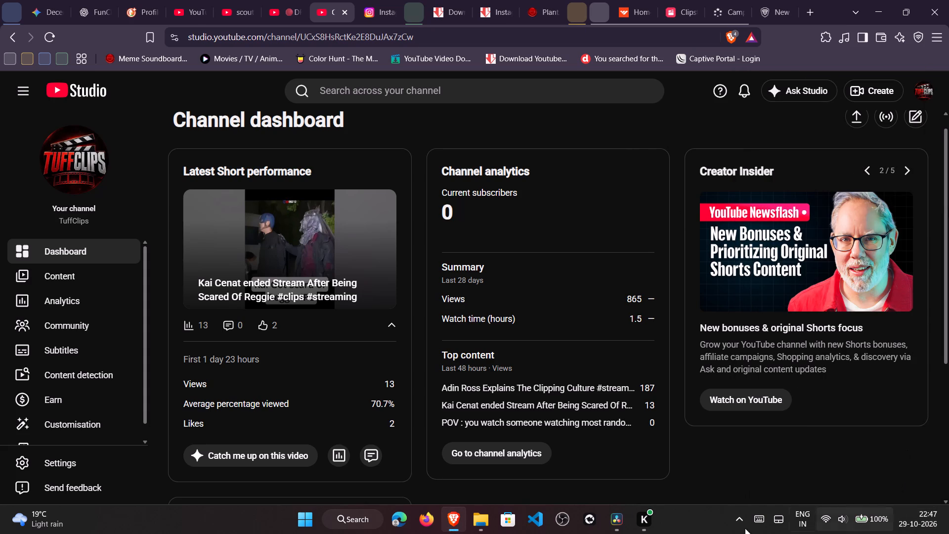
Open the Shorts list in the channel content and reload the page to check the pending upload.
{"action": "left_click", "coordinate": [66, 279]}
{"action": "left_click", "coordinate": [244, 166]}
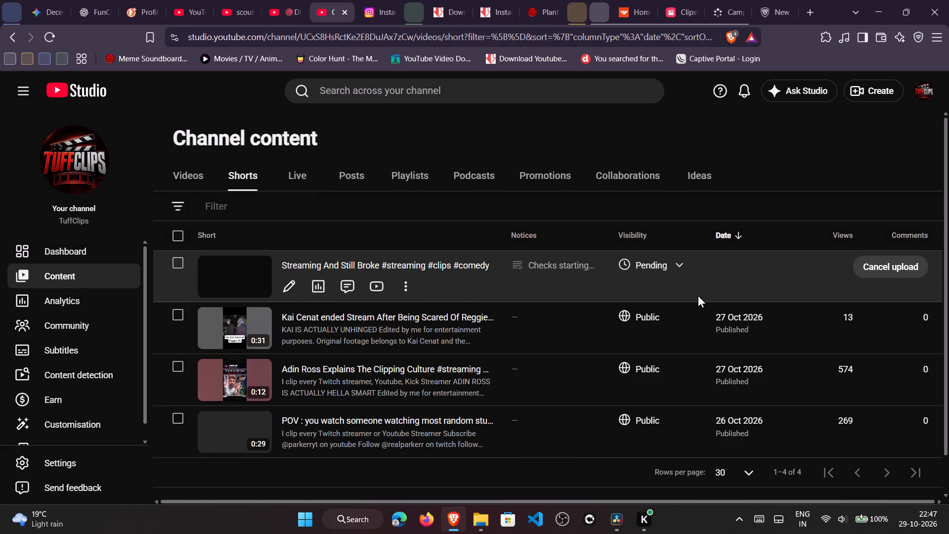
{"action": "left_click", "coordinate": [50, 31]}
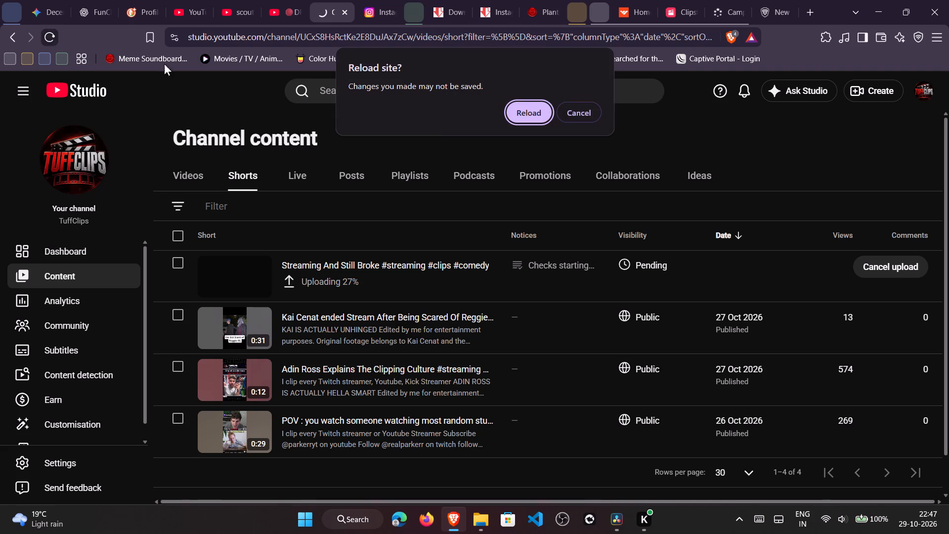
{"action": "left_click", "coordinate": [526, 109]}
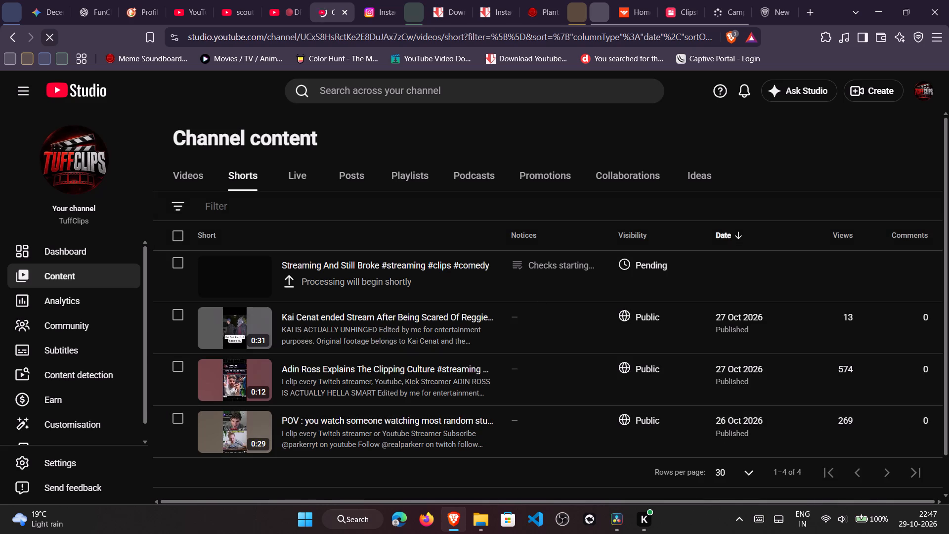
Start resuming the interrupted "Streaming And Still Broke" upload and browse to the Desktop folder for its video file.
{"action": "left_click", "coordinate": [804, 272]}
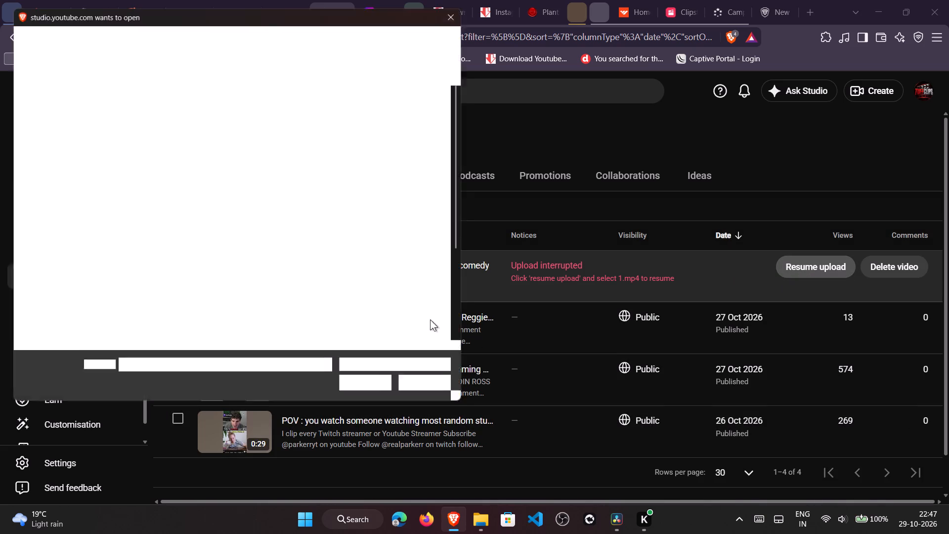
{"action": "left_click", "coordinate": [45, 144]}
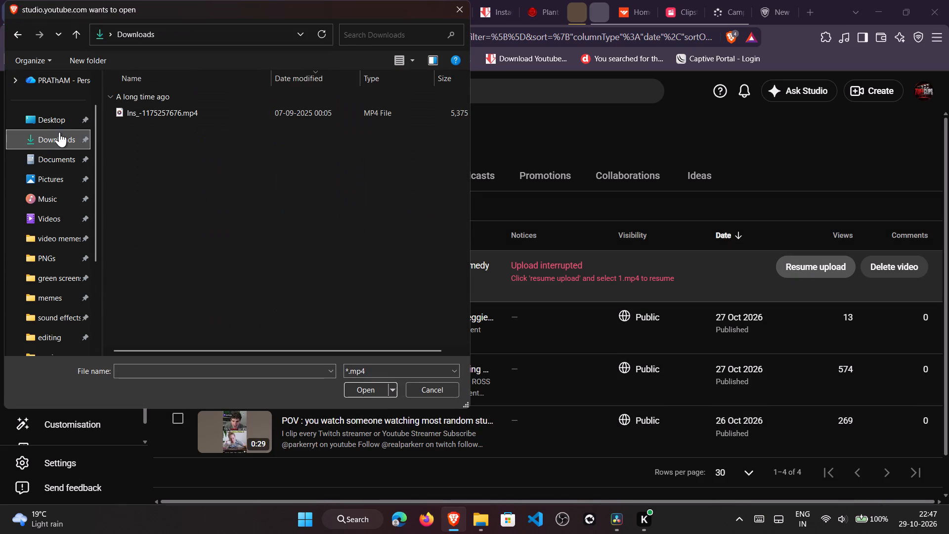
{"action": "left_click", "coordinate": [64, 126]}
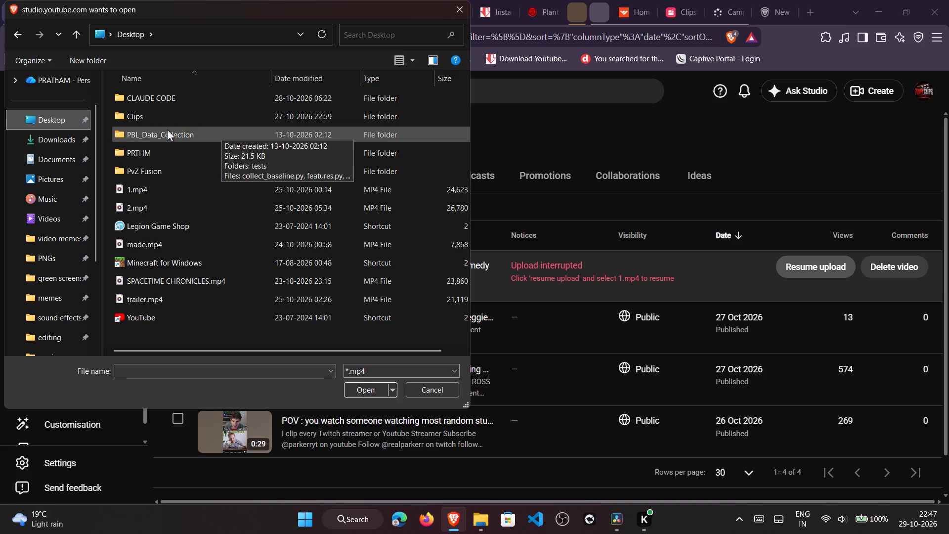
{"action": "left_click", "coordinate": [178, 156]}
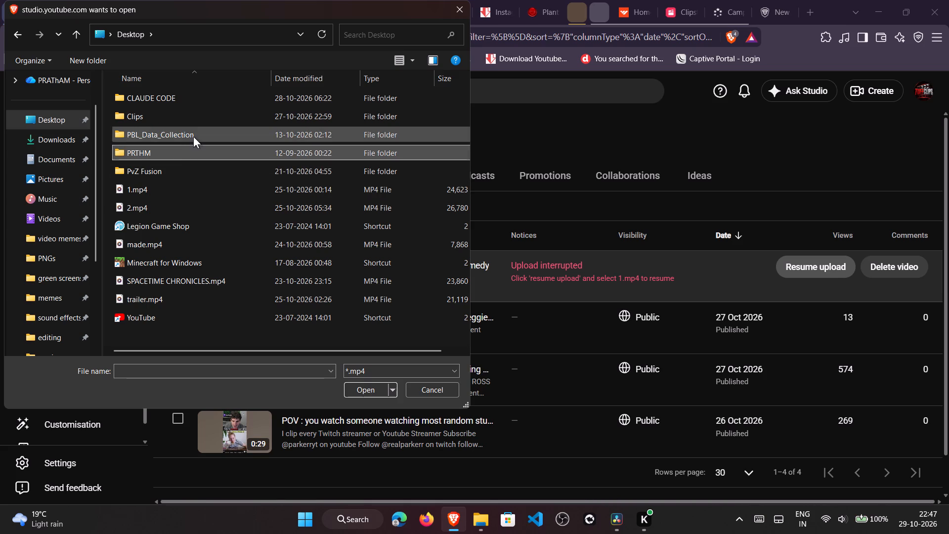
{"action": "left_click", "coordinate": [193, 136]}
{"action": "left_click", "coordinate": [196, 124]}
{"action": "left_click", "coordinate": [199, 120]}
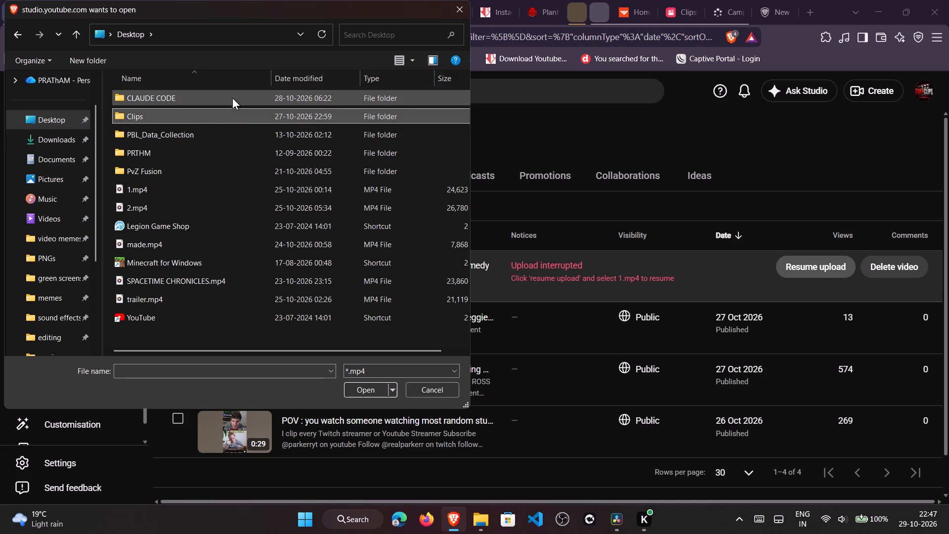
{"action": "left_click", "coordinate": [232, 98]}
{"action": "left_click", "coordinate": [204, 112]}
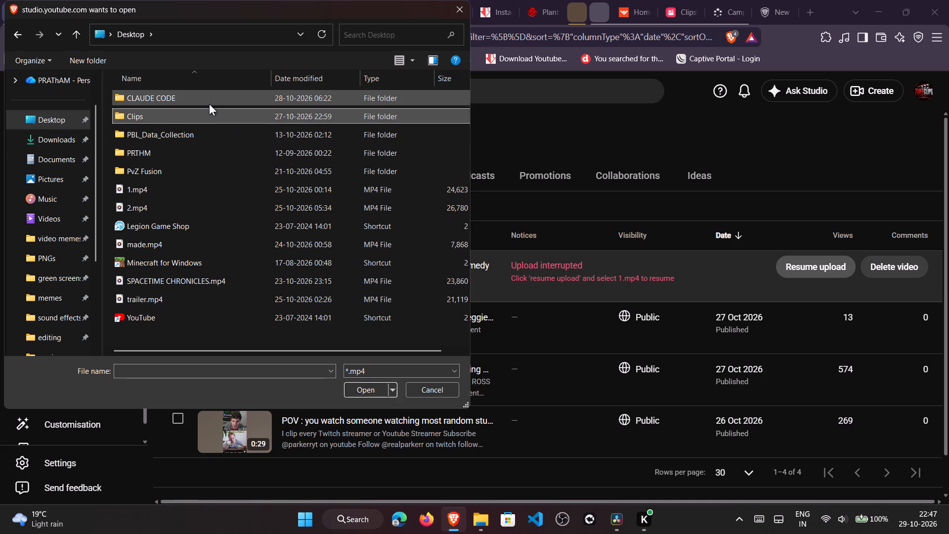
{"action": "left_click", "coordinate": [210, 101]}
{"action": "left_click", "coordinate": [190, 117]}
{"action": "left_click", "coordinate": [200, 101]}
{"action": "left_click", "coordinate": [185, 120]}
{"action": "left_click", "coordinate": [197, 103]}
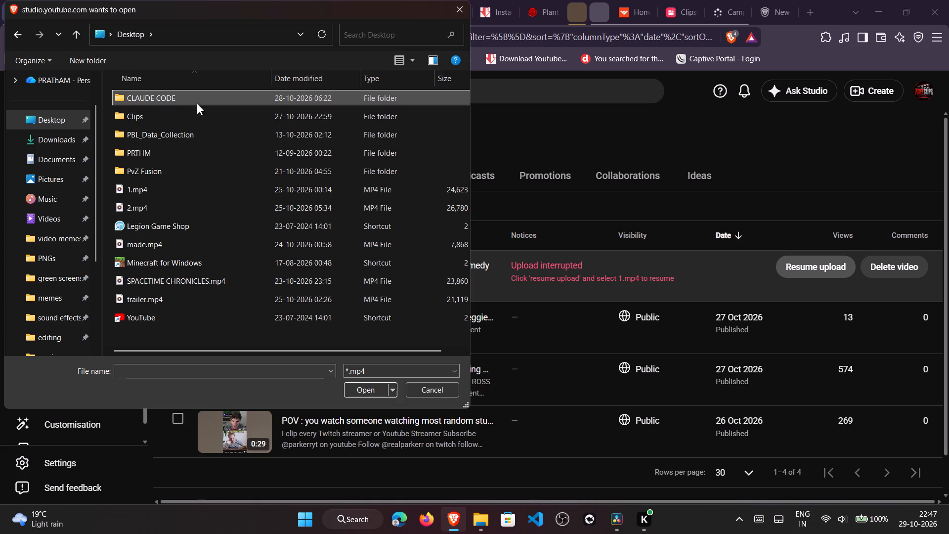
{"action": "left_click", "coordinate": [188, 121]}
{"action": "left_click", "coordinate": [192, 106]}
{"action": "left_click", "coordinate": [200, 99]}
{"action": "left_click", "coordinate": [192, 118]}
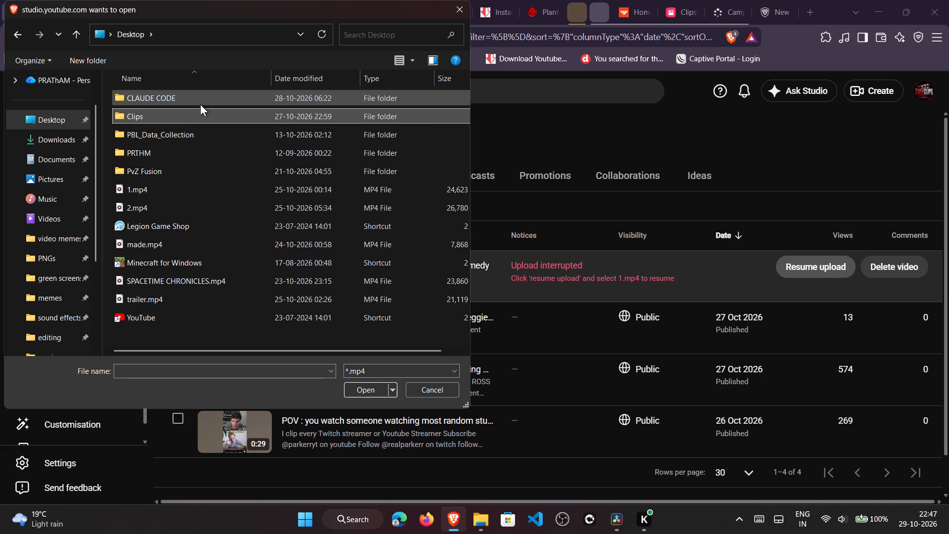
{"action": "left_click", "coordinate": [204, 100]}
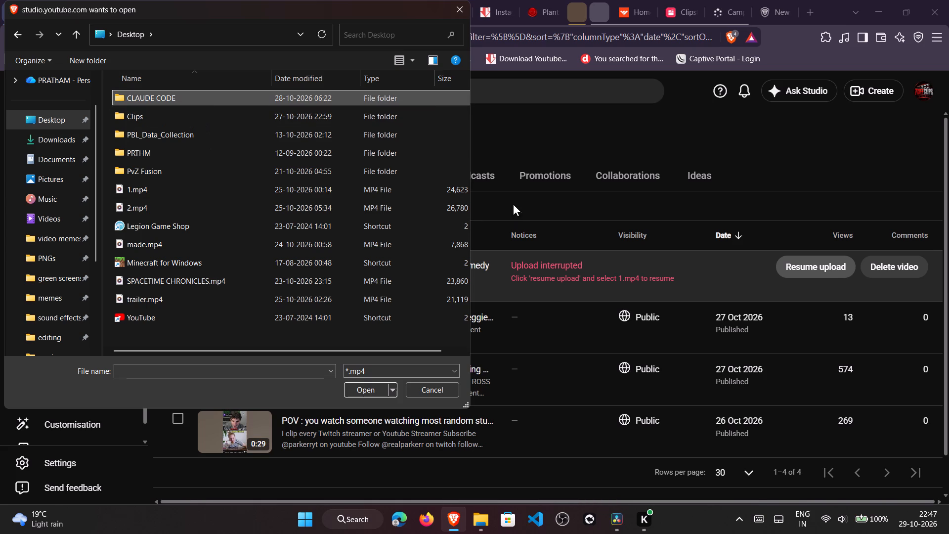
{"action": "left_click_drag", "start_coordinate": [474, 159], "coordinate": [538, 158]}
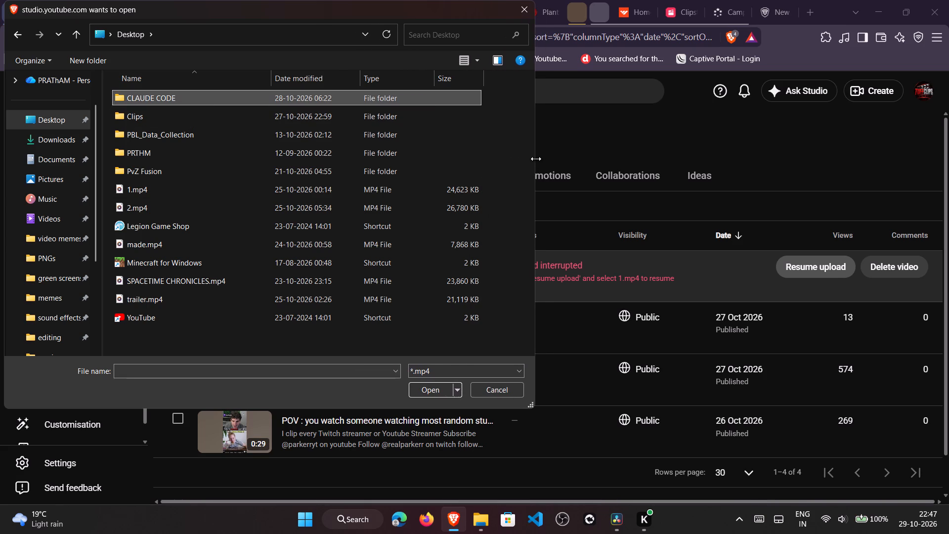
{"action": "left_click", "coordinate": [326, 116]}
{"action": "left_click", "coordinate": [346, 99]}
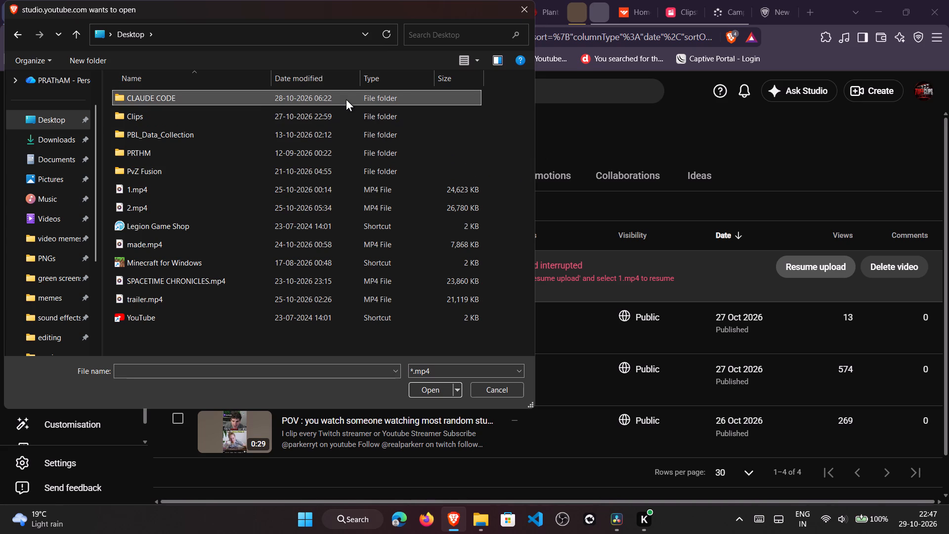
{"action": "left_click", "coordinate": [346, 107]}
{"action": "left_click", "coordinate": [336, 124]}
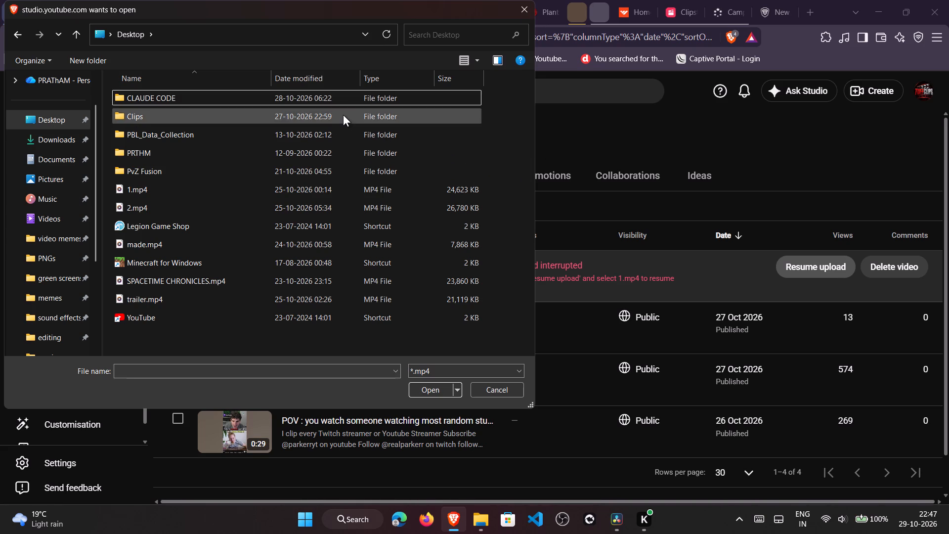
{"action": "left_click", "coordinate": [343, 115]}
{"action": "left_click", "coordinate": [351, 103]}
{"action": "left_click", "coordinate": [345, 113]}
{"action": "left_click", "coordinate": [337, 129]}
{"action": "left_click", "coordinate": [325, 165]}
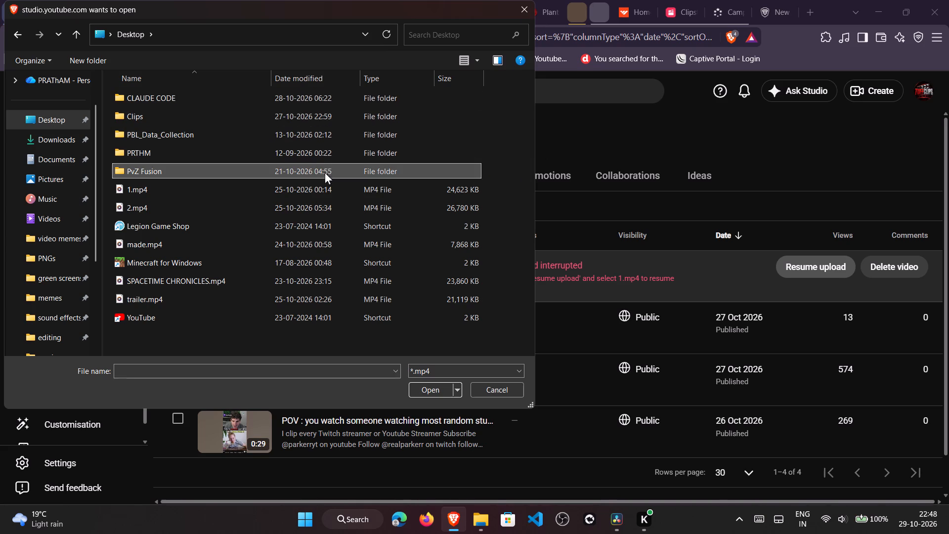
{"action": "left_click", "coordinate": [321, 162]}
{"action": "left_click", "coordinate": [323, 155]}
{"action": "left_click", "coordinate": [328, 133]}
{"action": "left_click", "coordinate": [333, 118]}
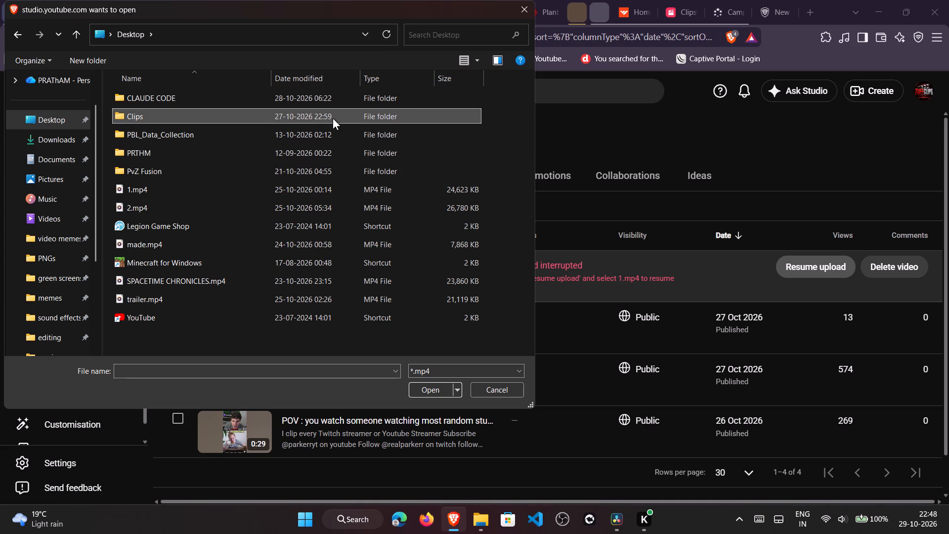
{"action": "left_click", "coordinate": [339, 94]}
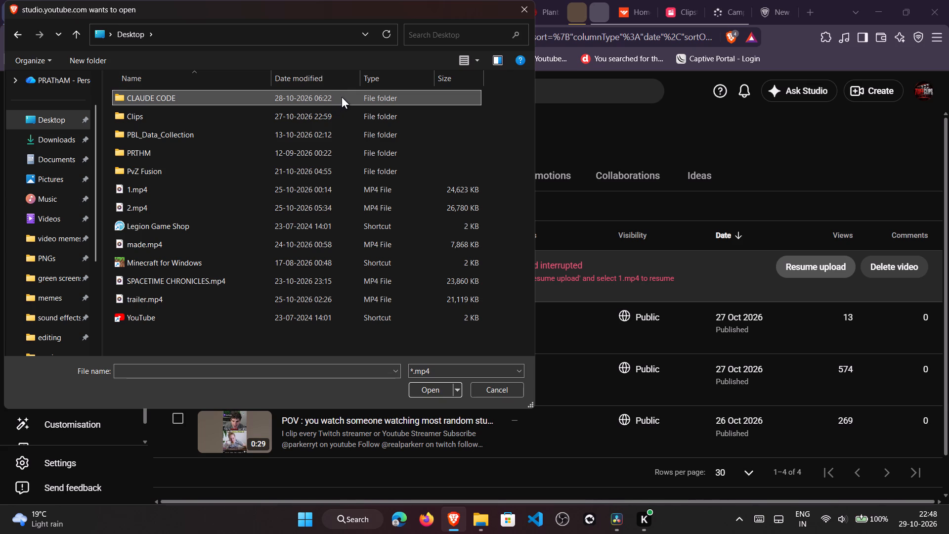
{"action": "double_click", "coordinate": [341, 117]}
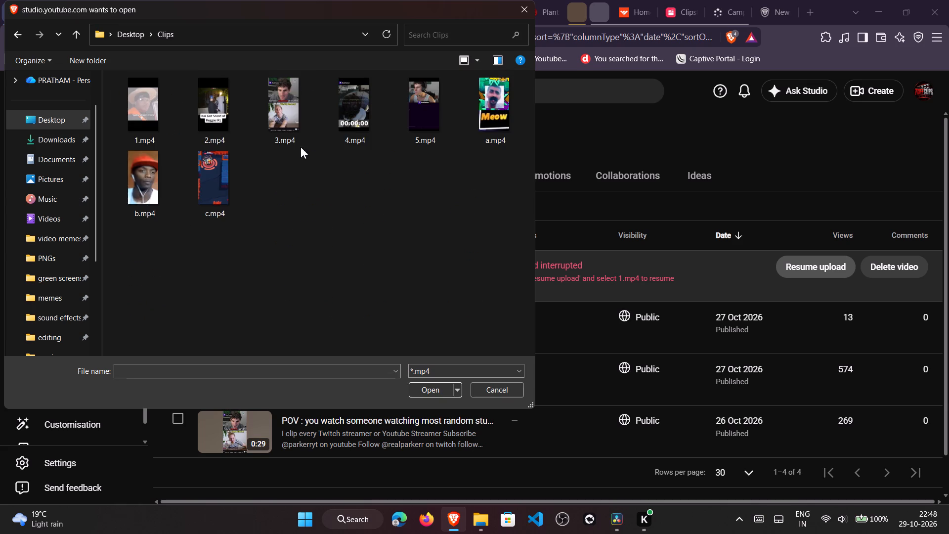
{"action": "left_click", "coordinate": [120, 115]}
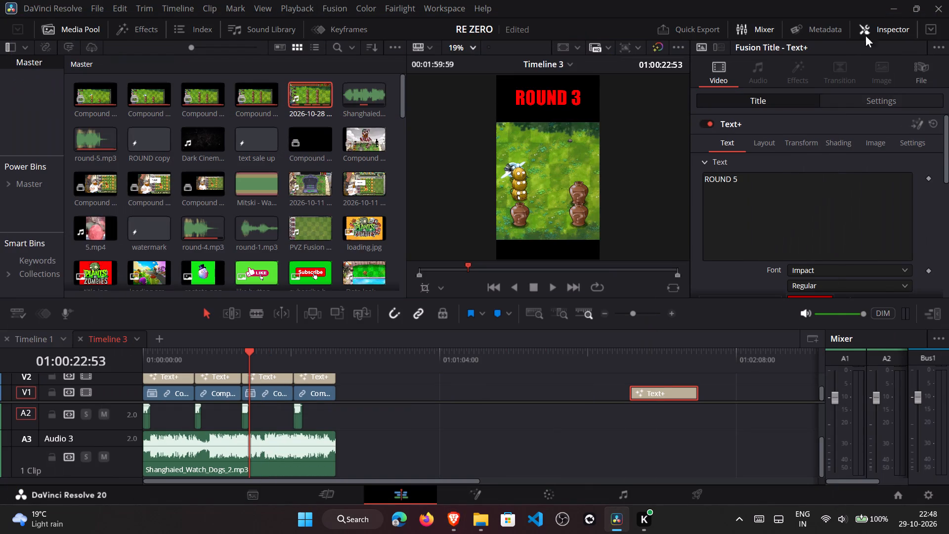
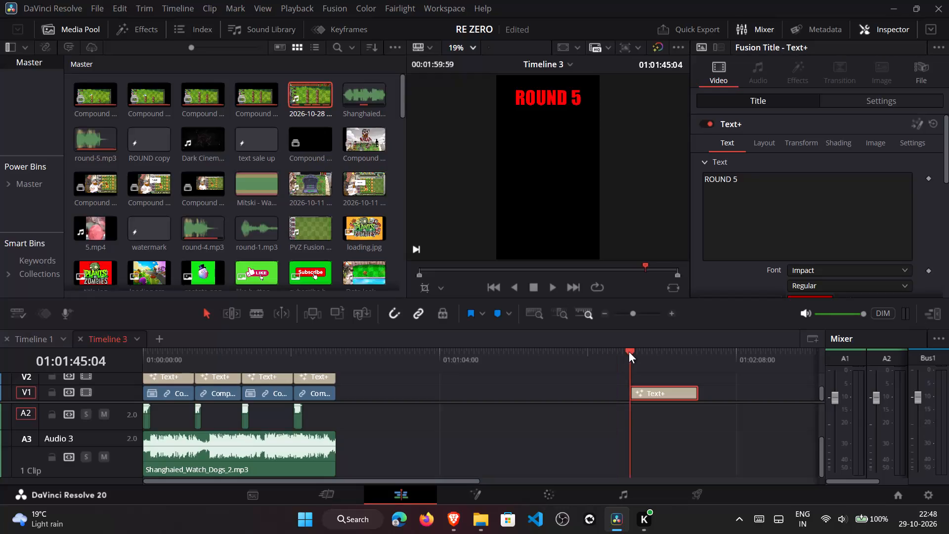
Inspect Timeline 3 between the end of the joined gameplay clips and the separate ROUND 5 title, including the audio tracks.
{"action": "left_click", "coordinate": [604, 392]}
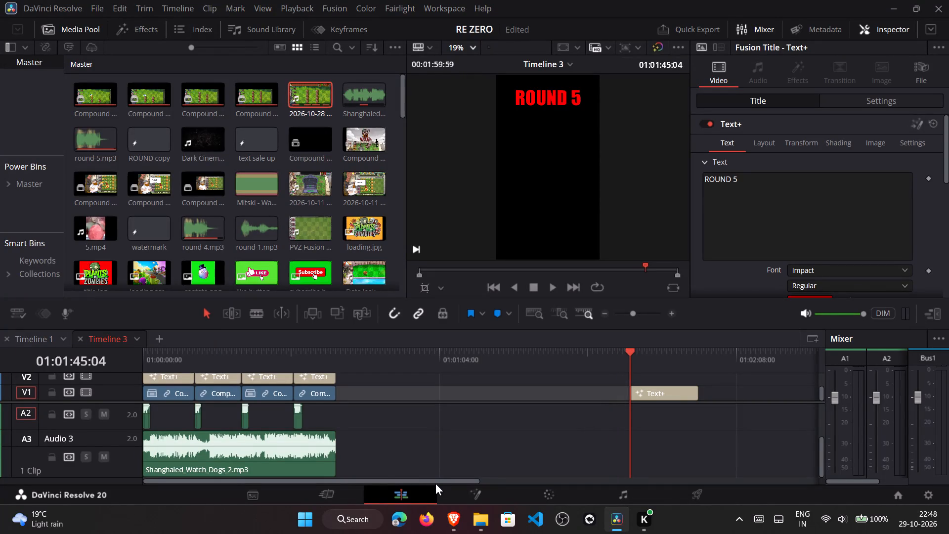
{"action": "left_click", "coordinate": [435, 484]}
{"action": "scroll", "coordinate": [348, 429], "scroll_direction": "up", "scroll_amount": 1}
{"action": "scroll", "coordinate": [348, 429], "scroll_direction": "down", "scroll_amount": 1}
{"action": "scroll", "coordinate": [348, 429], "scroll_direction": "up", "scroll_amount": 2}
{"action": "left_click_drag", "start_coordinate": [355, 351], "coordinate": [336, 354]}
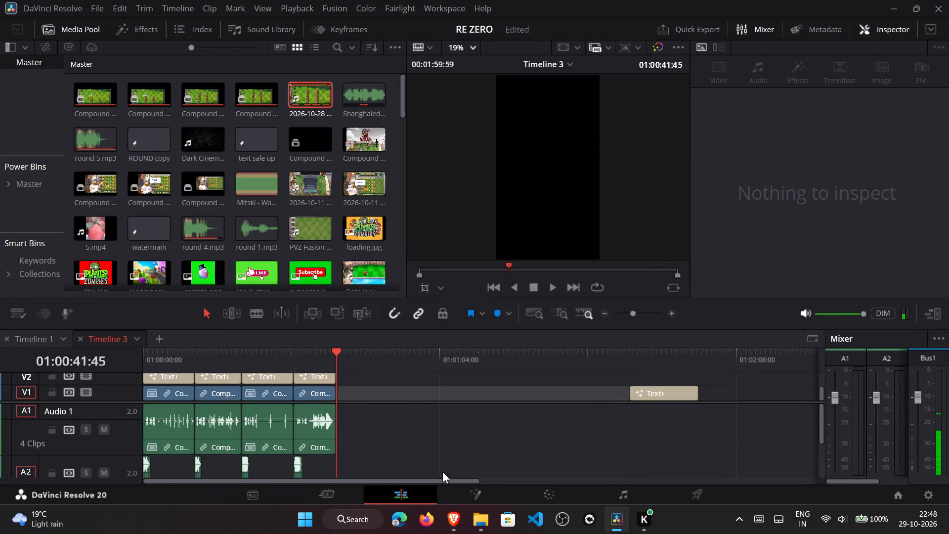
{"action": "left_click_drag", "start_coordinate": [440, 481], "coordinate": [392, 477]}
{"action": "left_click", "coordinate": [626, 363]}
{"action": "left_click", "coordinate": [340, 359]}
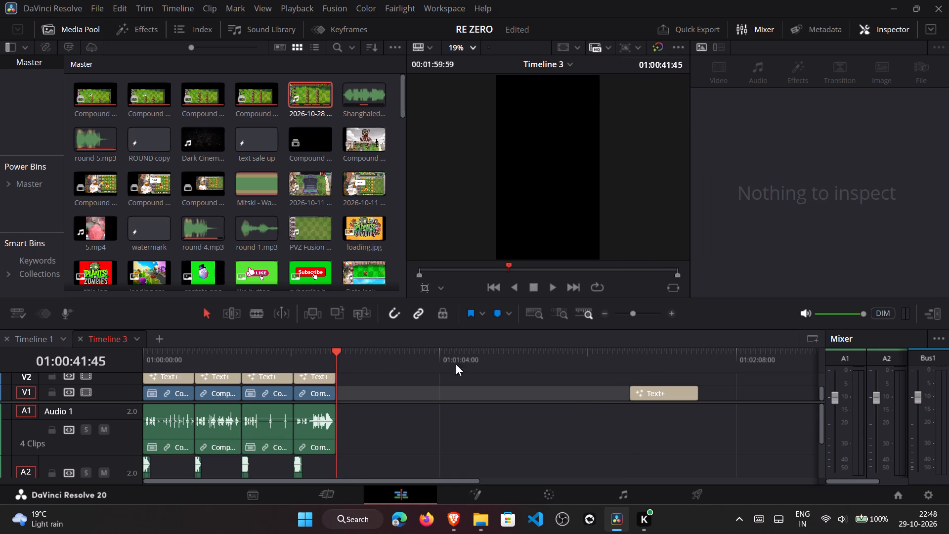
{"action": "left_click", "coordinate": [621, 357]}
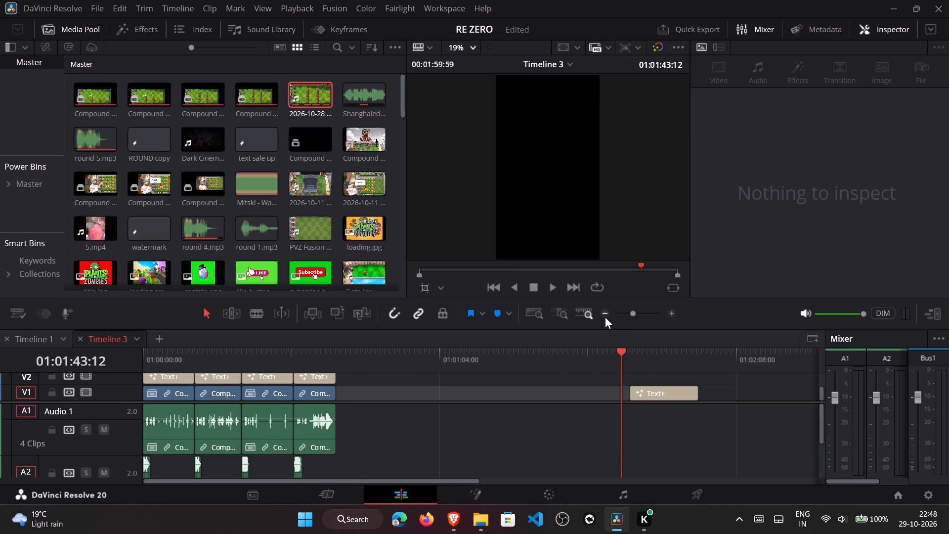
{"action": "left_click", "coordinate": [339, 354]}
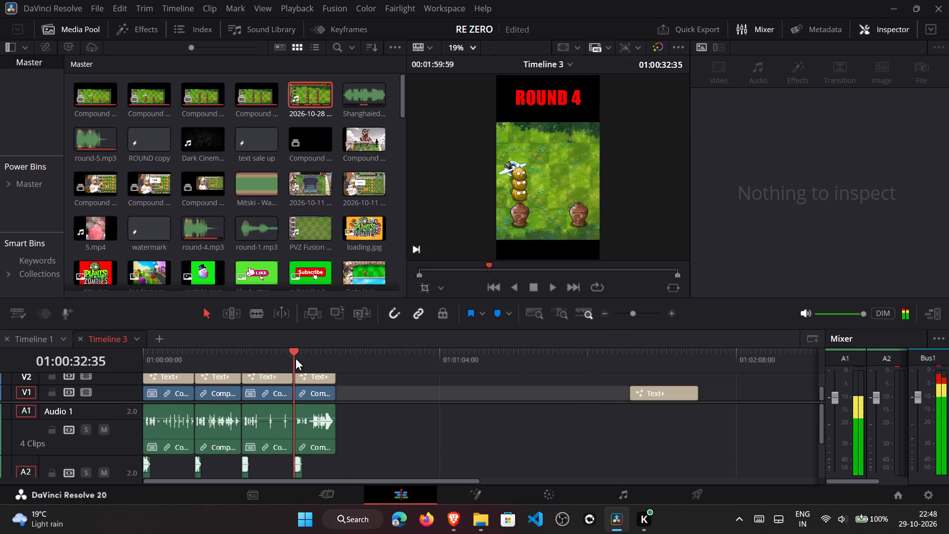
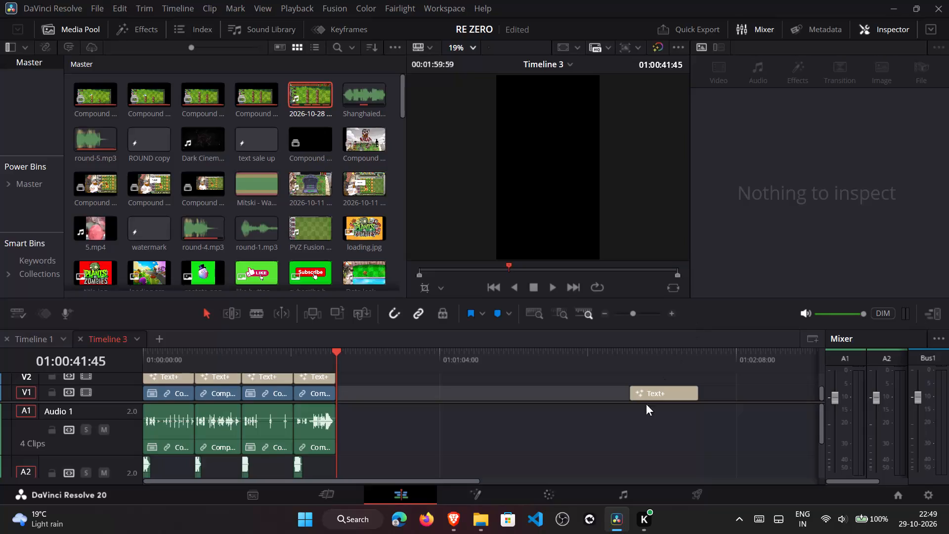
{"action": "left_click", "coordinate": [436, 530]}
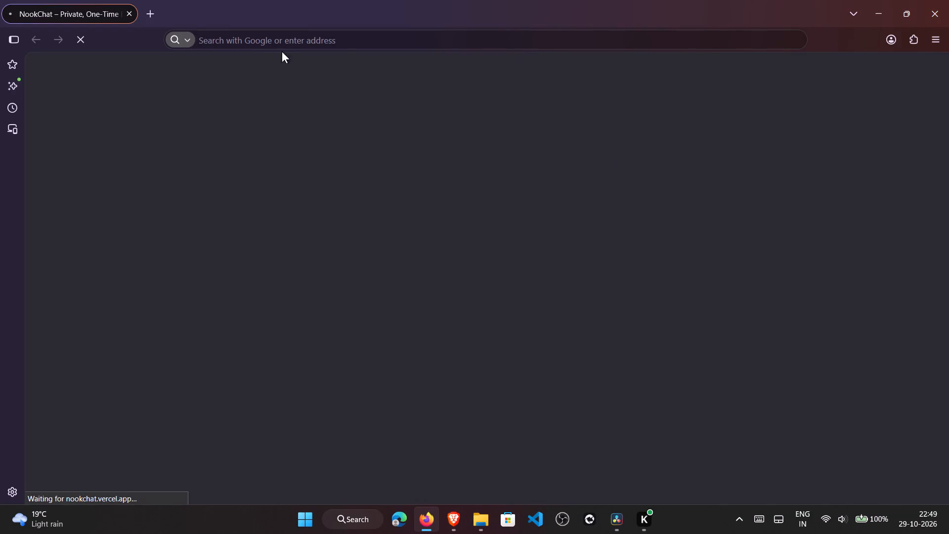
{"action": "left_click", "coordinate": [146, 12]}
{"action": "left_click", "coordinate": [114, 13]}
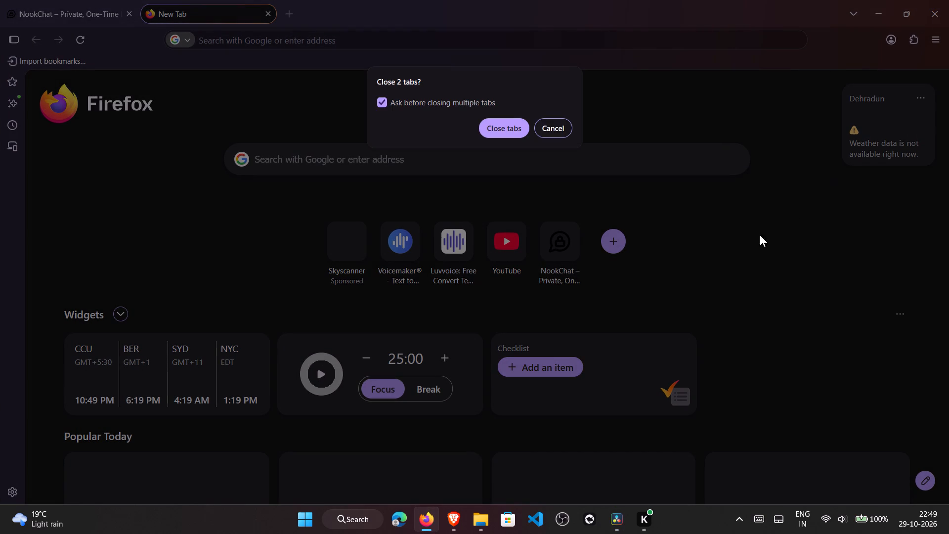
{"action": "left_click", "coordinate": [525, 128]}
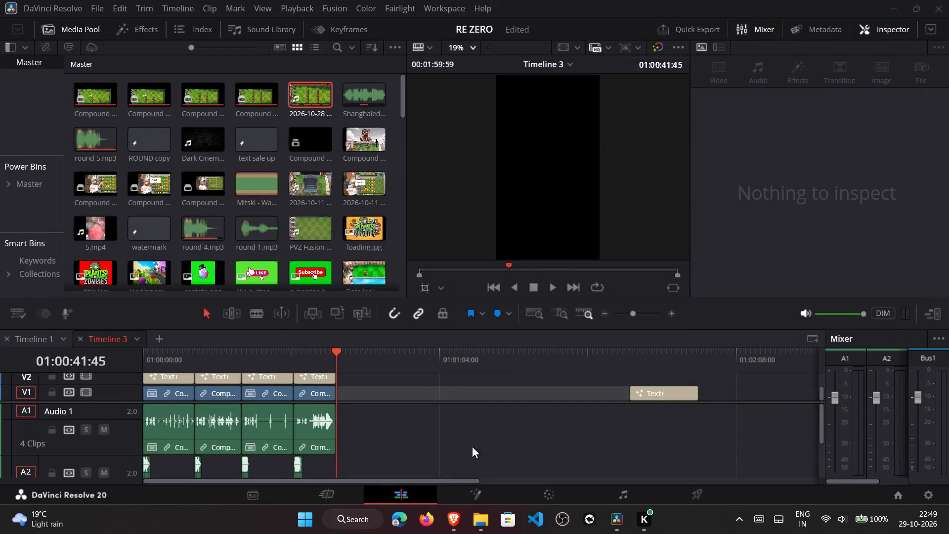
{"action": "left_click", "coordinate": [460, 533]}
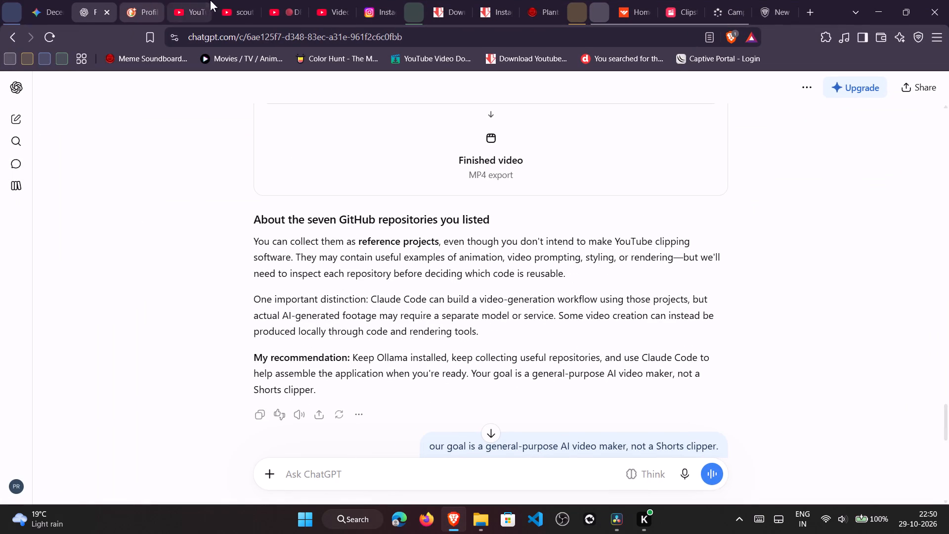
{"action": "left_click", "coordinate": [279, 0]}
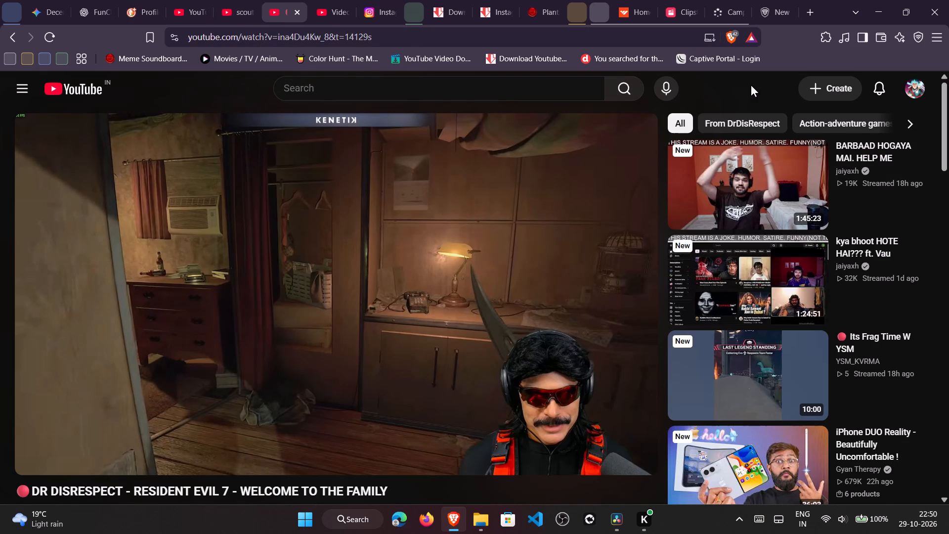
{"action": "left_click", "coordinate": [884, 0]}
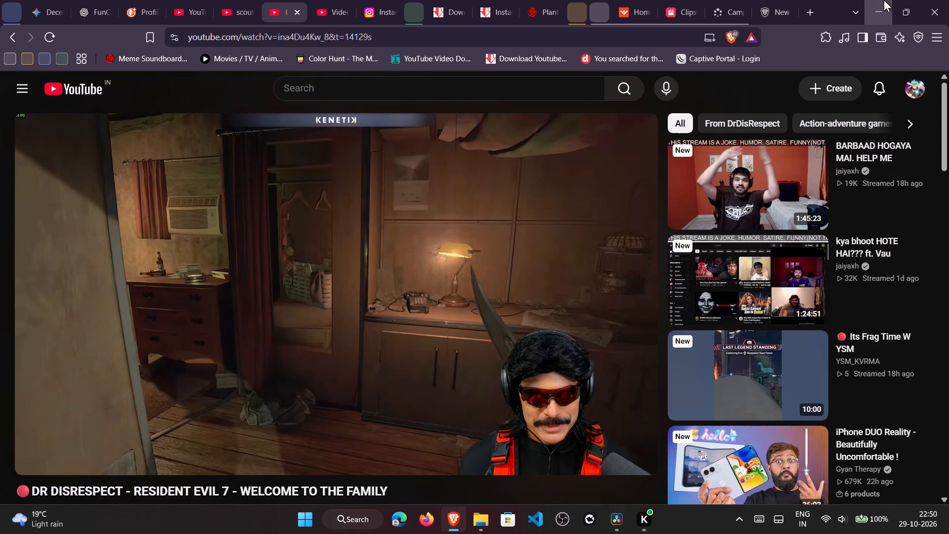
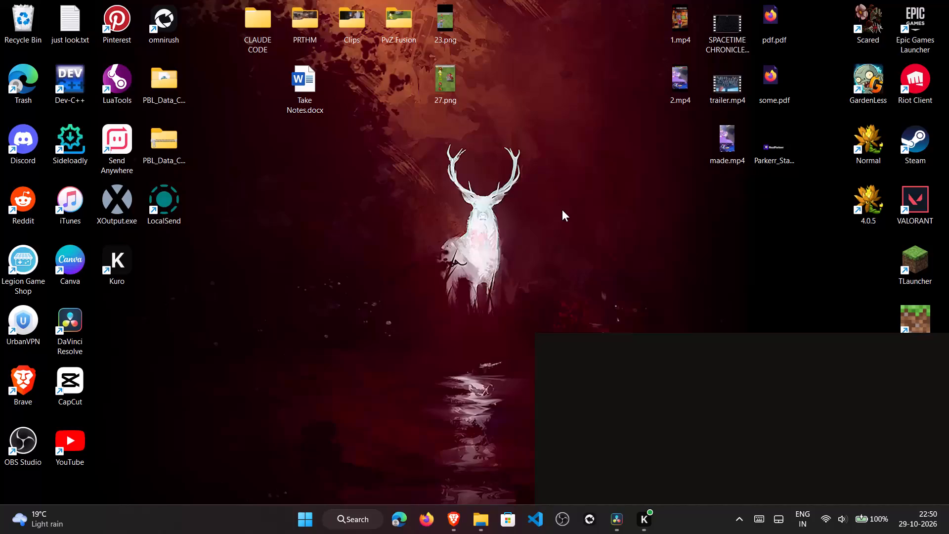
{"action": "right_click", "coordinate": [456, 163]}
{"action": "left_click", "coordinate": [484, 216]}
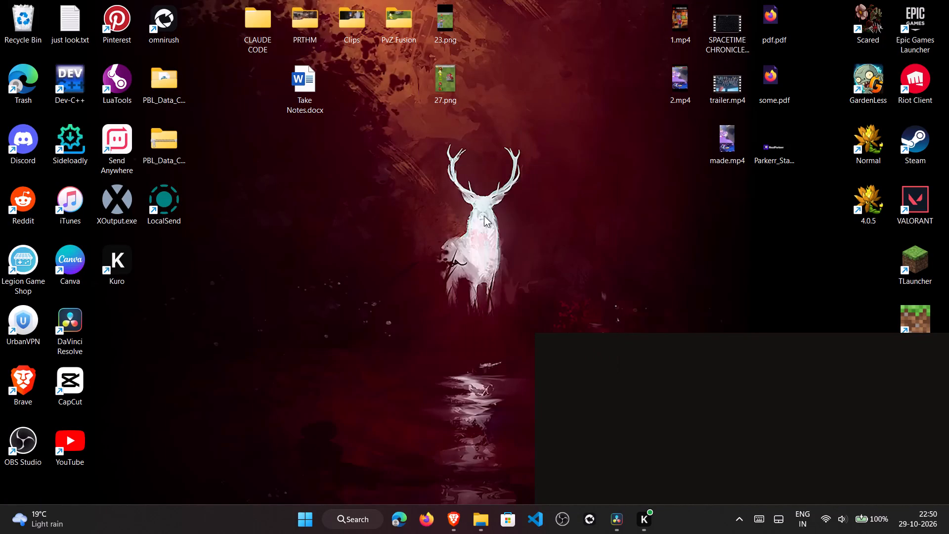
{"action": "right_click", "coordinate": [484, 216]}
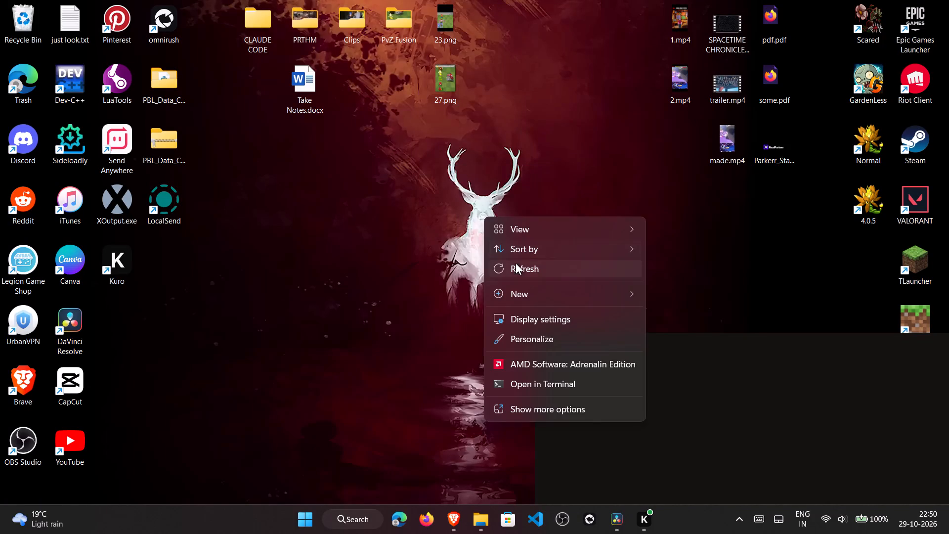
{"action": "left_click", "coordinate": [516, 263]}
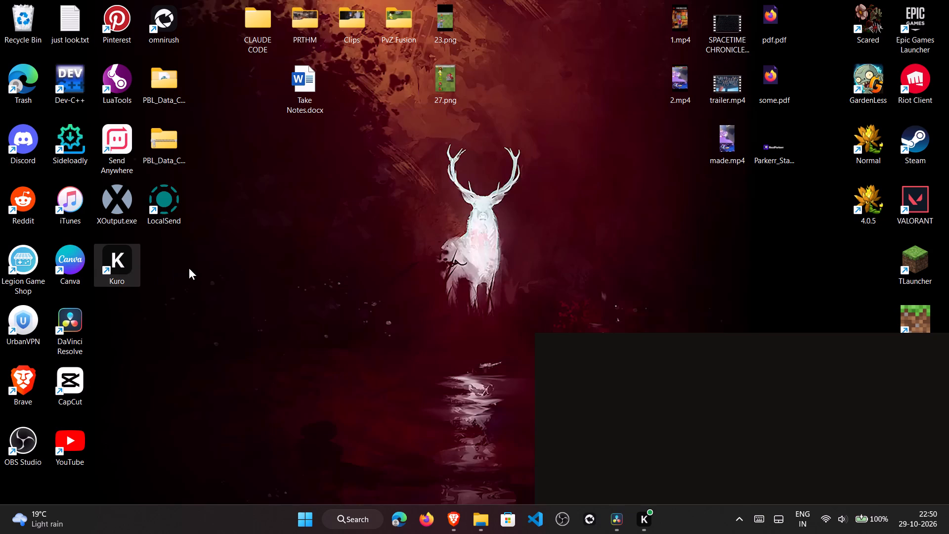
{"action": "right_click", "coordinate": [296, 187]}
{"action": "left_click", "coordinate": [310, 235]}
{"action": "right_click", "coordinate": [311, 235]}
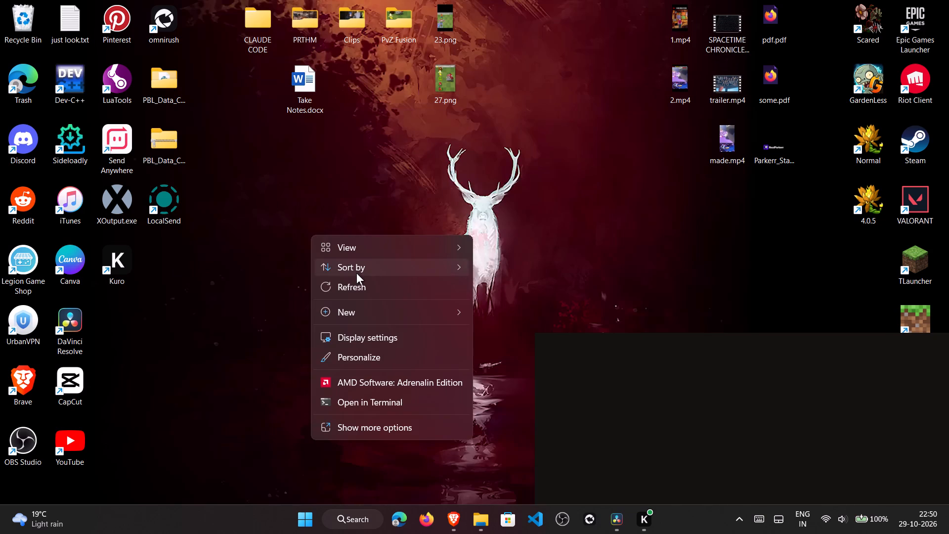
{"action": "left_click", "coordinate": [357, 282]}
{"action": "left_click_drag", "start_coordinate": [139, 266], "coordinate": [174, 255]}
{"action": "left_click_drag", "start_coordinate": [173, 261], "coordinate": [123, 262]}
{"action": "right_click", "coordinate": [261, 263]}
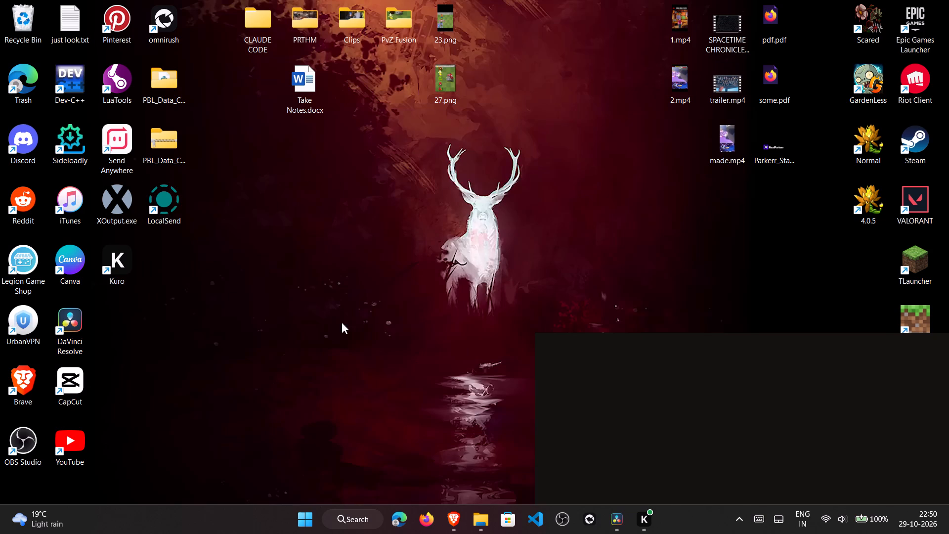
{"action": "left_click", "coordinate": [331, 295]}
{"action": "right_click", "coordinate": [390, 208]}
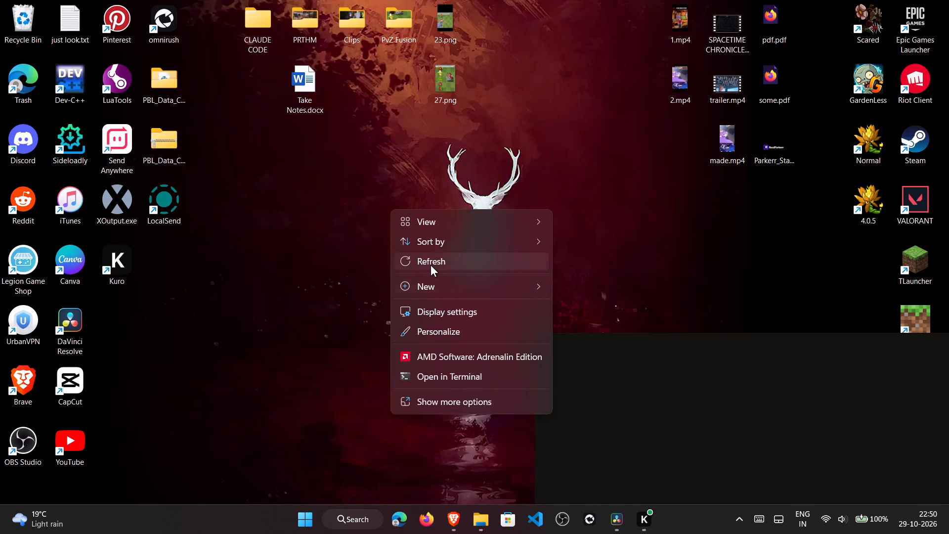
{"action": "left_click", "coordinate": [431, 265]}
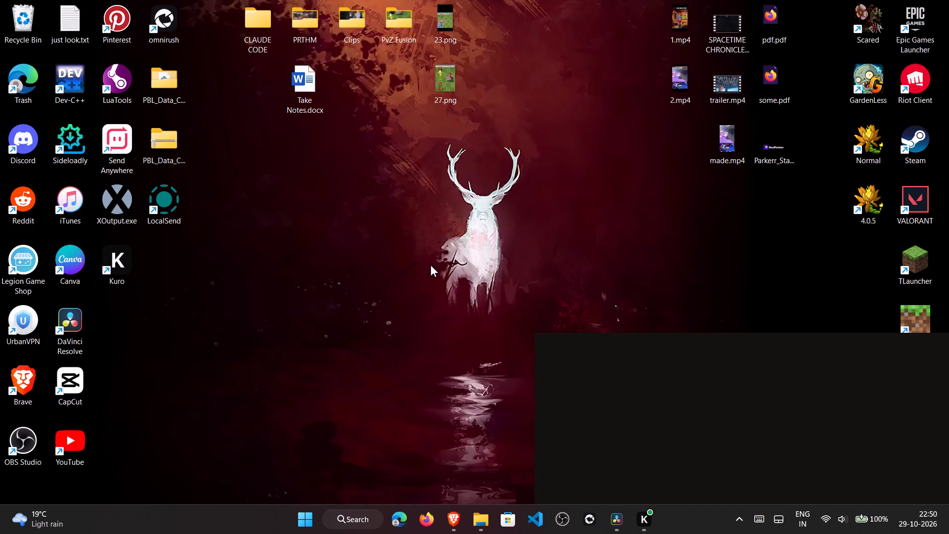
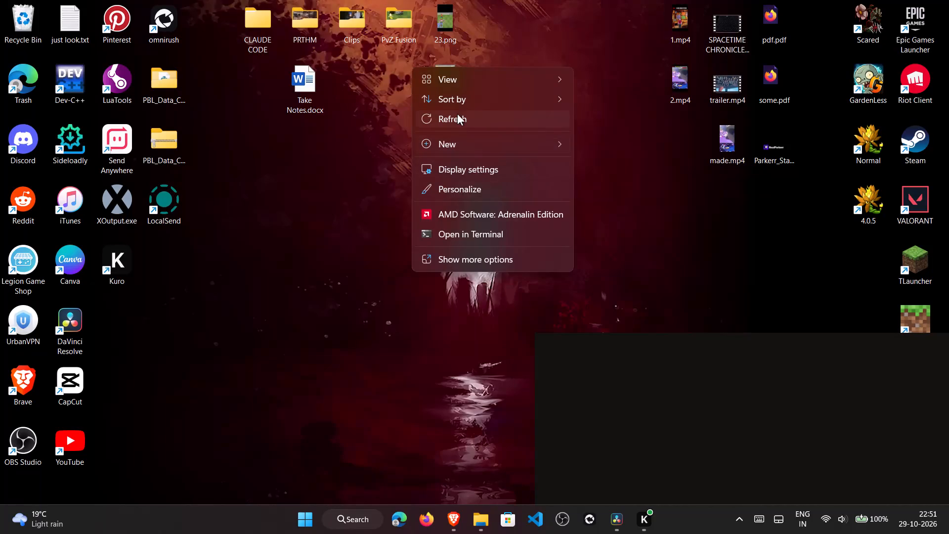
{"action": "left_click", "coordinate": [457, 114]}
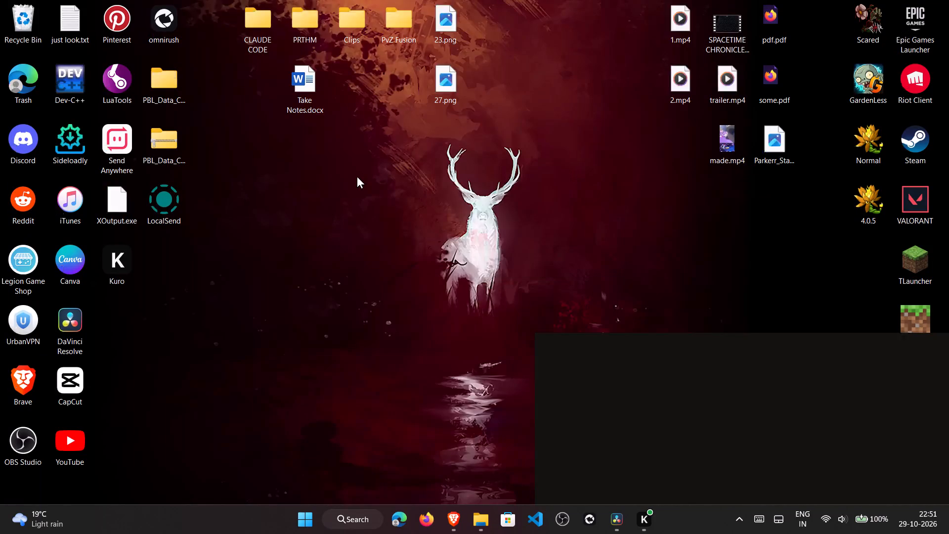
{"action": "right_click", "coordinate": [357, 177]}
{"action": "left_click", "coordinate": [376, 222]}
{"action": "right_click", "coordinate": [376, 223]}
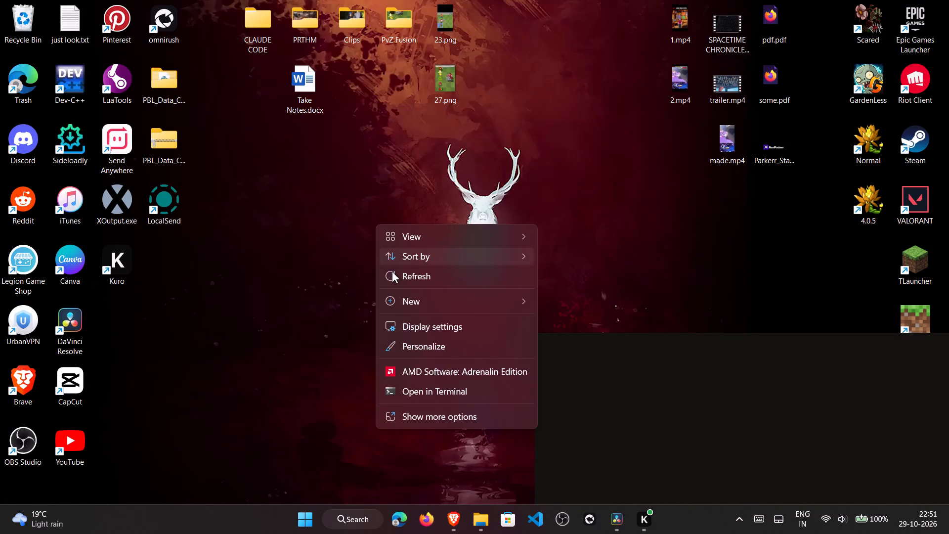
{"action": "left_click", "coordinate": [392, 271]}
Switch to the Brave browser window.
{"action": "left_click", "coordinate": [465, 514]}
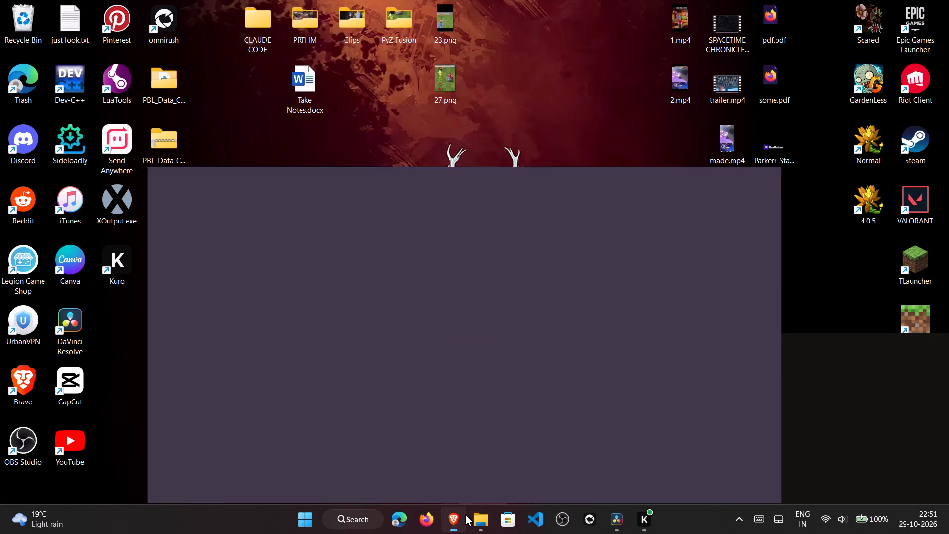
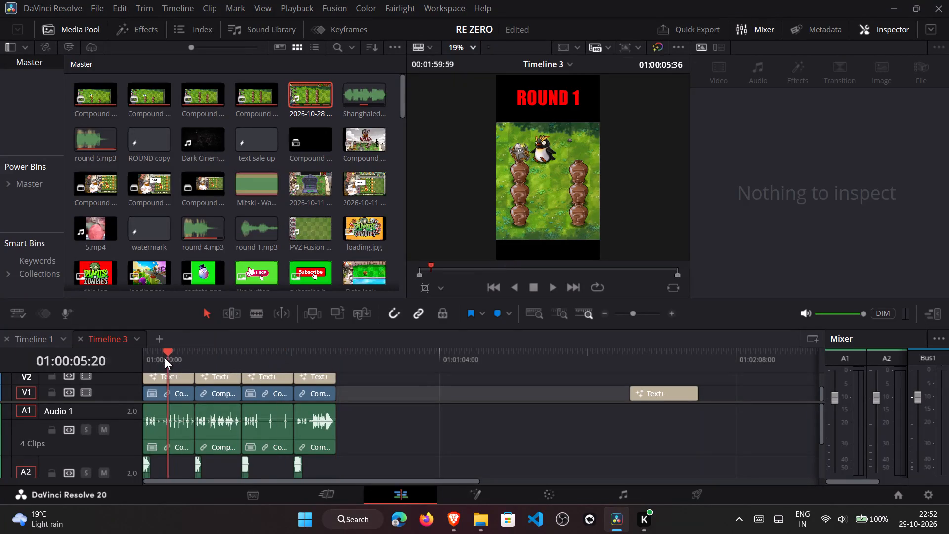
Preview the opening of ROUND 1, raise Compound Clip 5's audio volume, and check the volume levels of the other Audio 1 clips.
{"action": "left_click", "coordinate": [559, 290]}
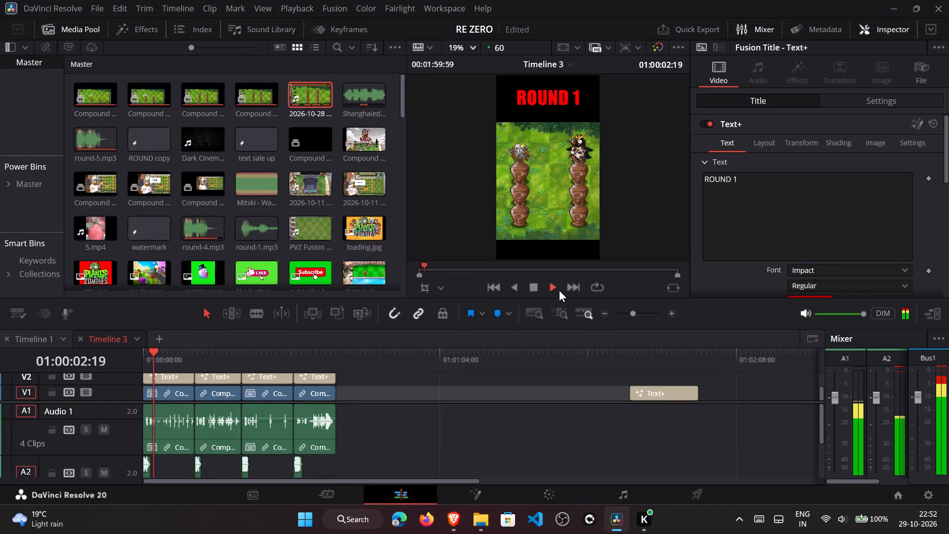
{"action": "left_click", "coordinate": [532, 290]}
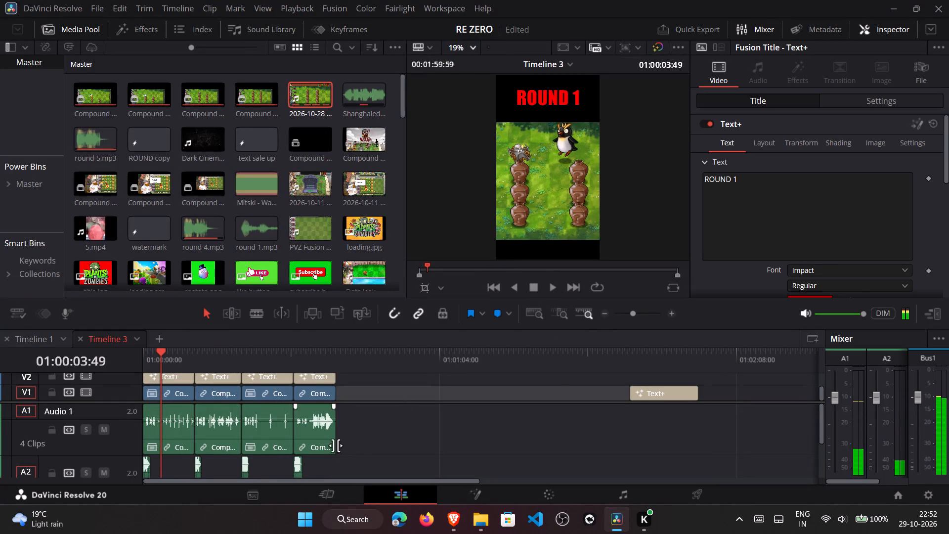
{"action": "triple_click", "coordinate": [673, 316]}
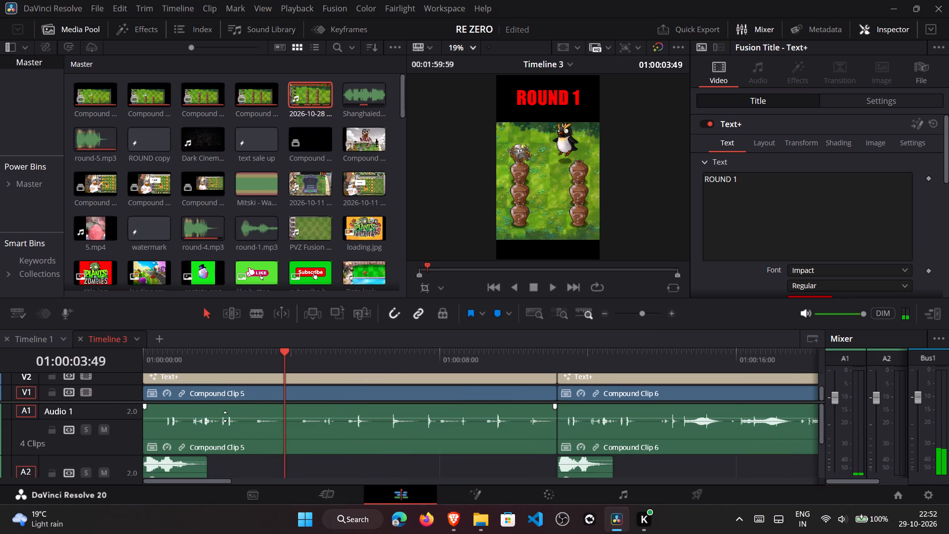
{"action": "left_click_drag", "start_coordinate": [225, 417], "coordinate": [223, 414]}
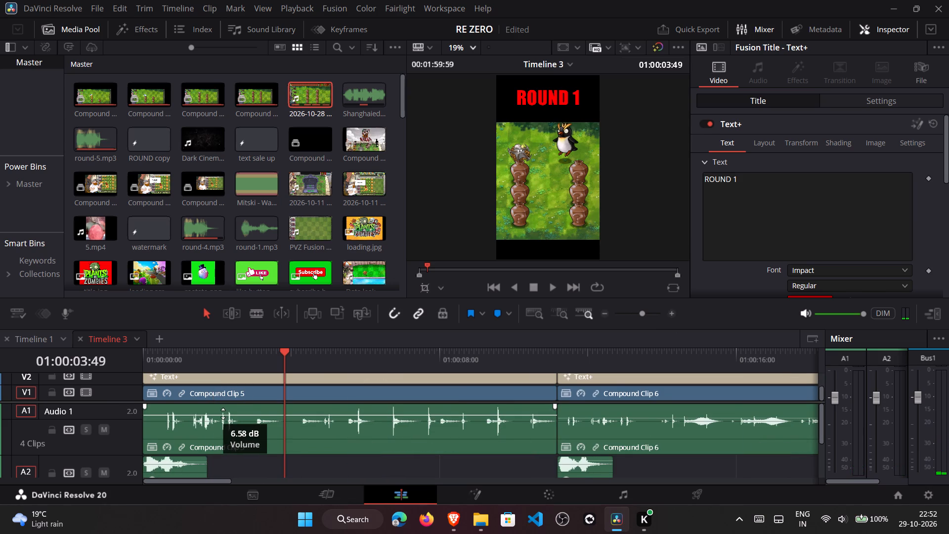
{"action": "left_click_drag", "start_coordinate": [223, 414], "coordinate": [219, 414]}
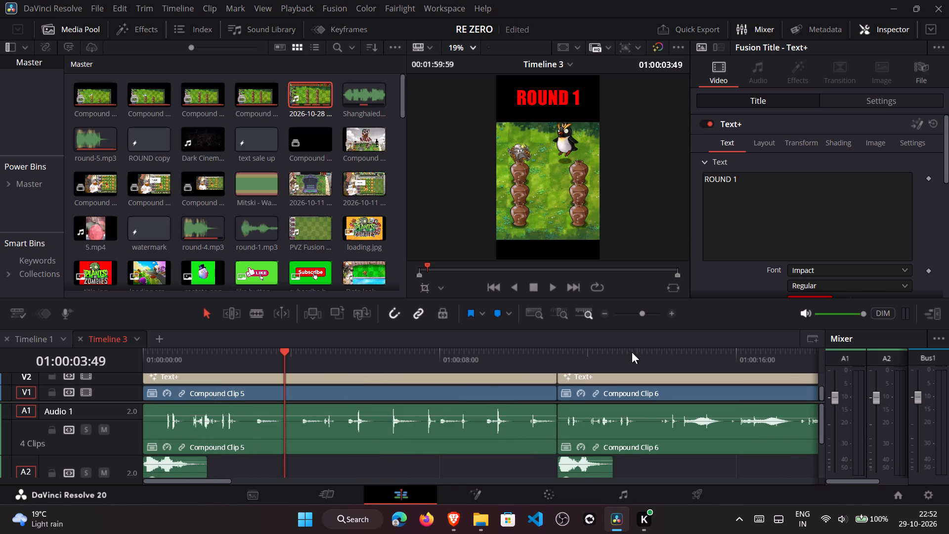
{"action": "double_click", "coordinate": [603, 312]}
{"action": "left_click_drag", "start_coordinate": [513, 353], "coordinate": [530, 353]}
{"action": "left_click", "coordinate": [296, 417]}
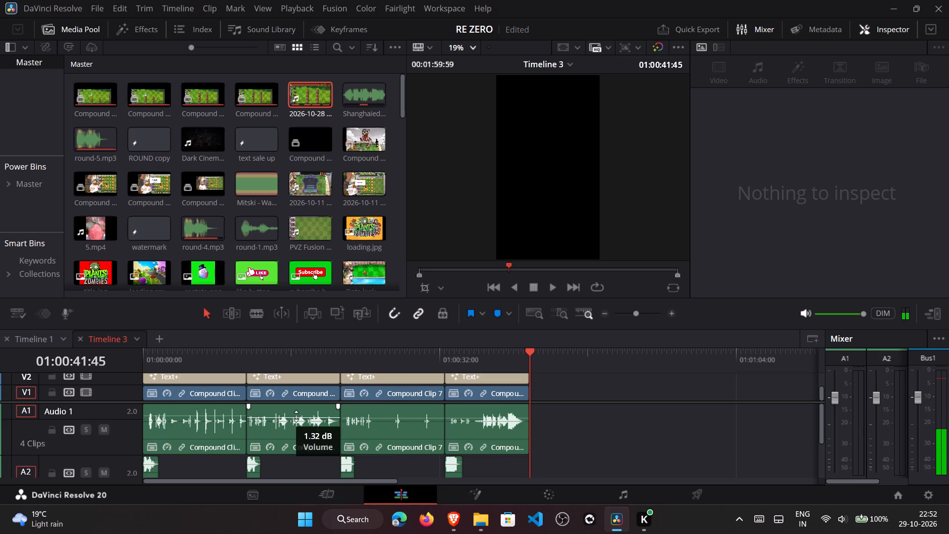
{"action": "left_click", "coordinate": [403, 419]}
{"action": "left_click_drag", "start_coordinate": [466, 418], "coordinate": [461, 417]}
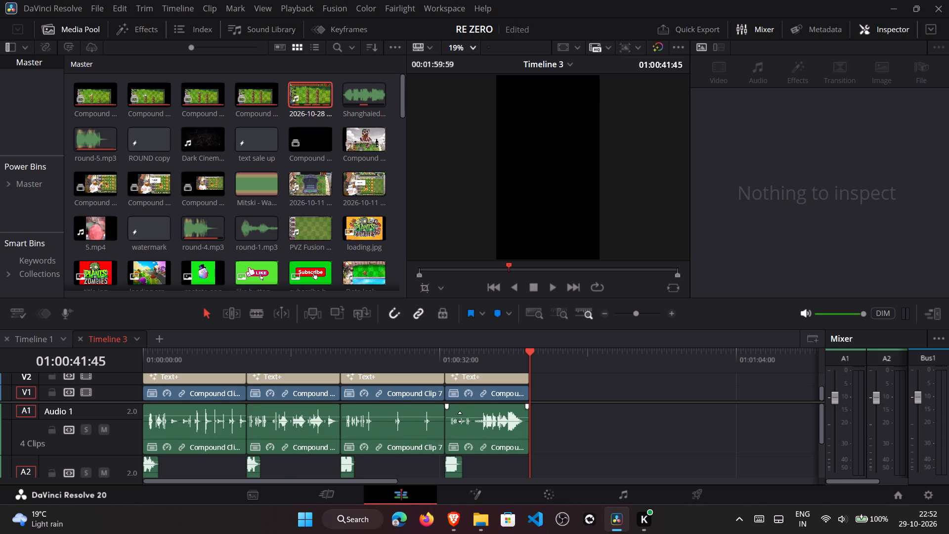
Increase the playback speed of Compound Clip 5 to about 170%.
{"action": "left_click", "coordinate": [212, 395]}
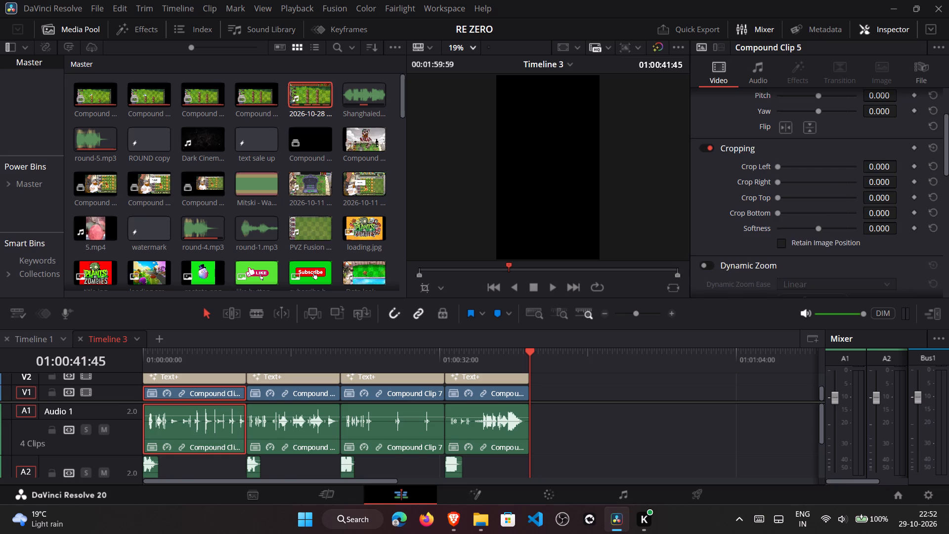
{"action": "left_click_drag", "start_coordinate": [948, 120], "coordinate": [948, 75]}
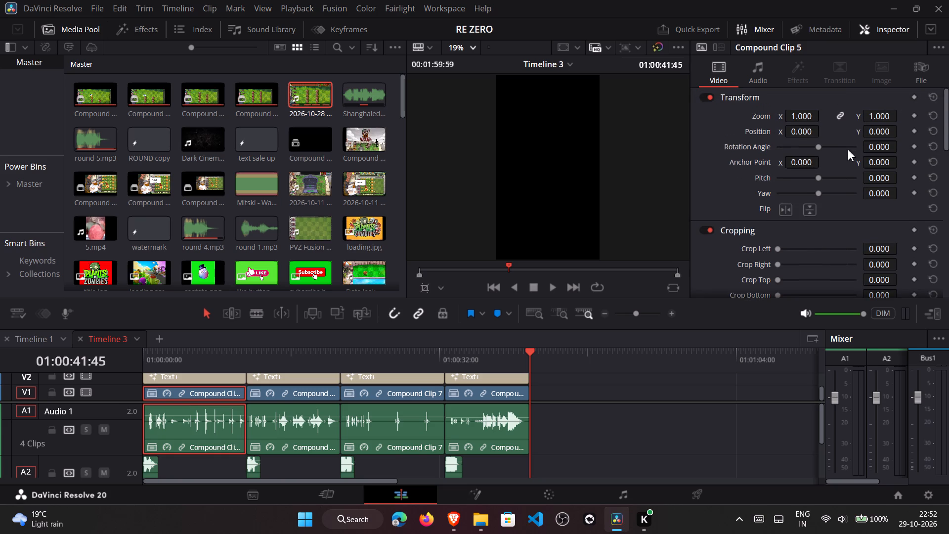
{"action": "scroll", "coordinate": [848, 160], "scroll_direction": "down", "scroll_amount": 1}
{"action": "scroll", "coordinate": [793, 245], "scroll_direction": "down", "scroll_amount": 1}
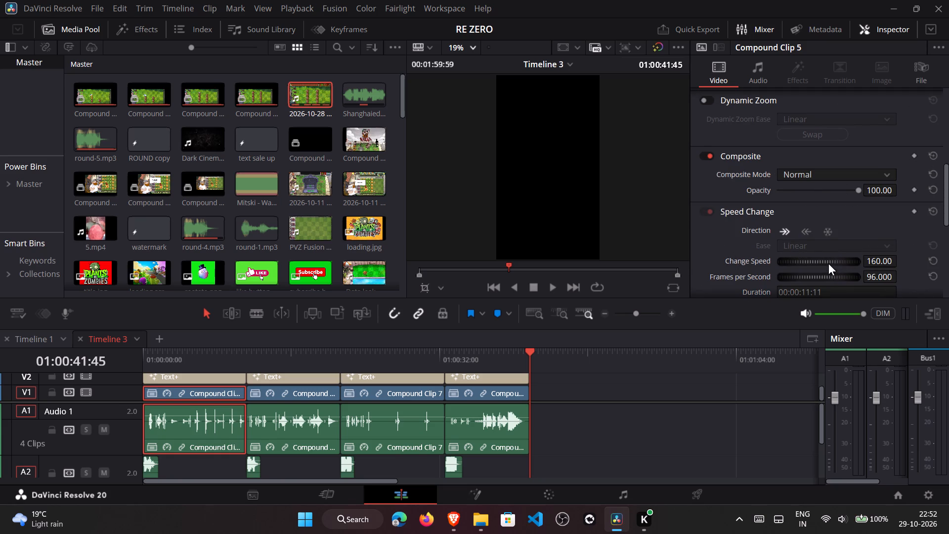
{"action": "left_click_drag", "start_coordinate": [828, 264], "coordinate": [854, 258]}
{"action": "left_click_drag", "start_coordinate": [854, 258], "coordinate": [851, 256]}
Increase the playback speed of Compound Clip 6 to 170%.
{"action": "left_click", "coordinate": [283, 399]}
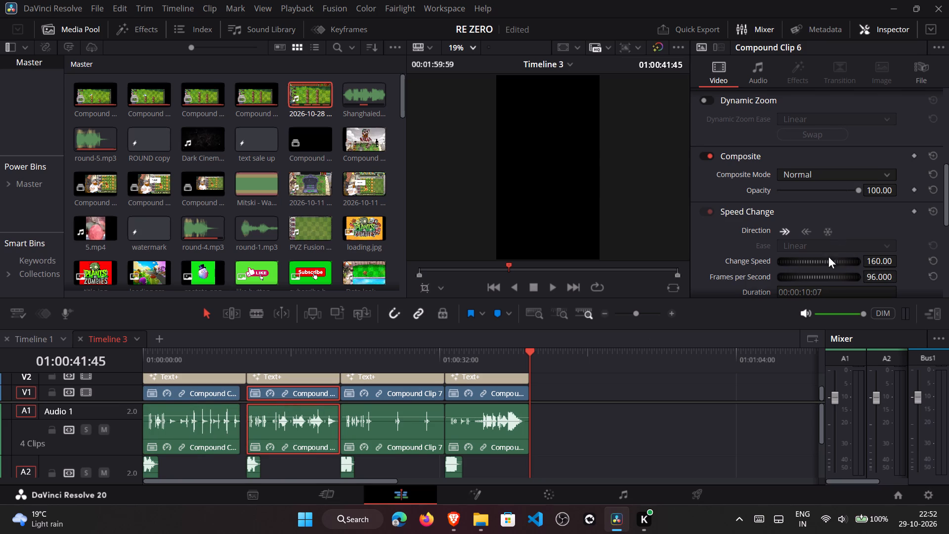
{"action": "left_click_drag", "start_coordinate": [825, 261], "coordinate": [860, 257]}
{"action": "left_click_drag", "start_coordinate": [860, 257], "coordinate": [874, 266]}
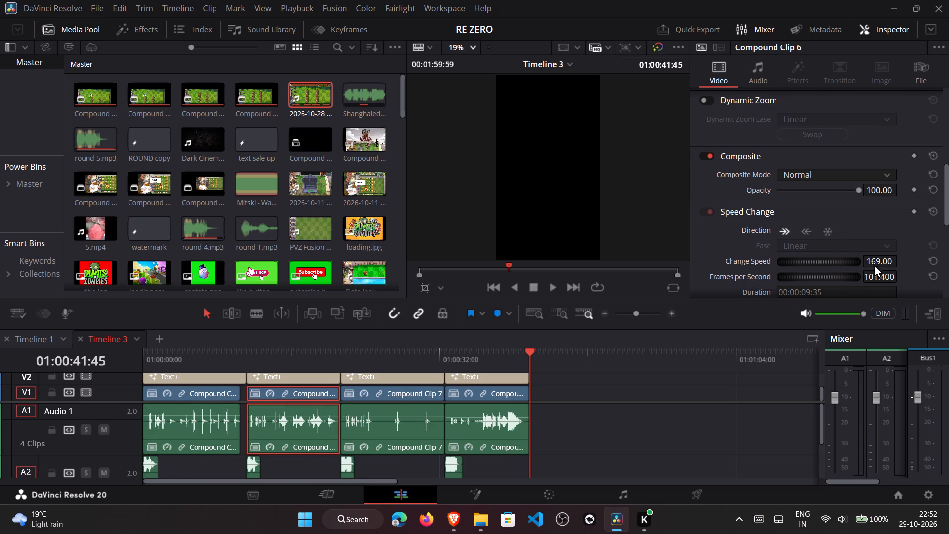
{"action": "left_click_drag", "start_coordinate": [874, 266], "coordinate": [873, 280]}
{"action": "left_click_drag", "start_coordinate": [873, 280], "coordinate": [871, 281]}
Move Compound Clip 6 against Compound Clip 5 and fit the first two round titles over their shortened clips.
{"action": "left_click_drag", "start_coordinate": [293, 389], "coordinate": [290, 391]}
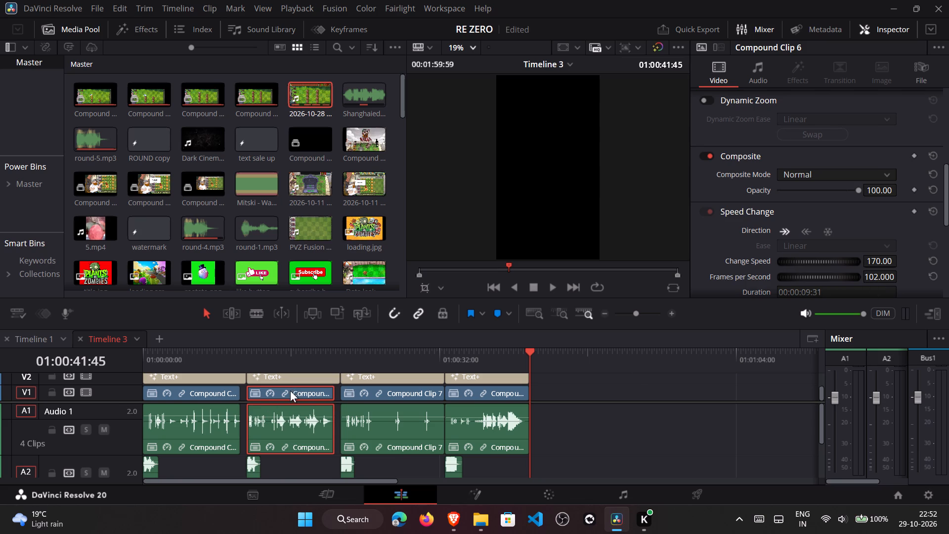
{"action": "left_click_drag", "start_coordinate": [290, 391], "coordinate": [286, 392]}
{"action": "left_click_drag", "start_coordinate": [245, 377], "coordinate": [240, 377]}
{"action": "left_click_drag", "start_coordinate": [336, 377], "coordinate": [326, 379]}
Increase the playback speed of Compound Clip 7 to 170%.
{"action": "left_click", "coordinate": [372, 393]}
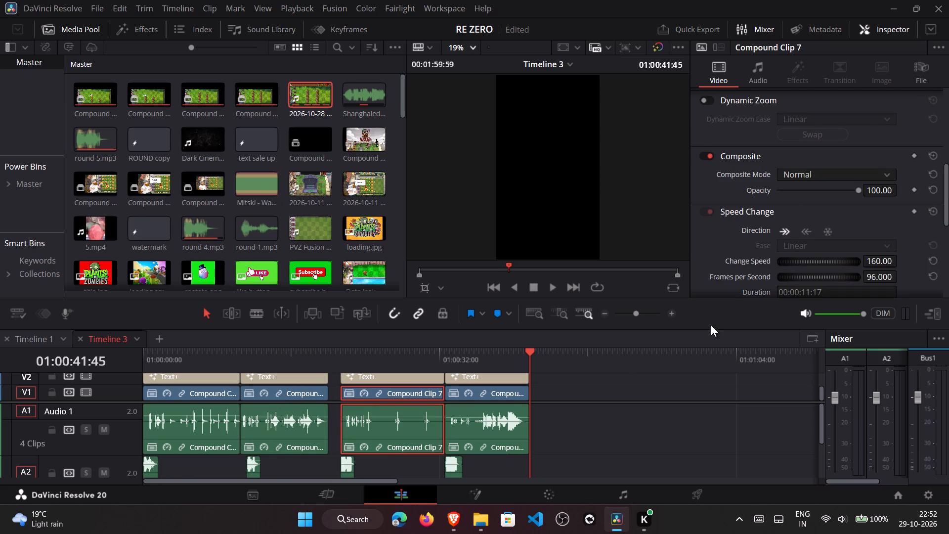
{"action": "left_click_drag", "start_coordinate": [805, 260], "coordinate": [827, 259]}
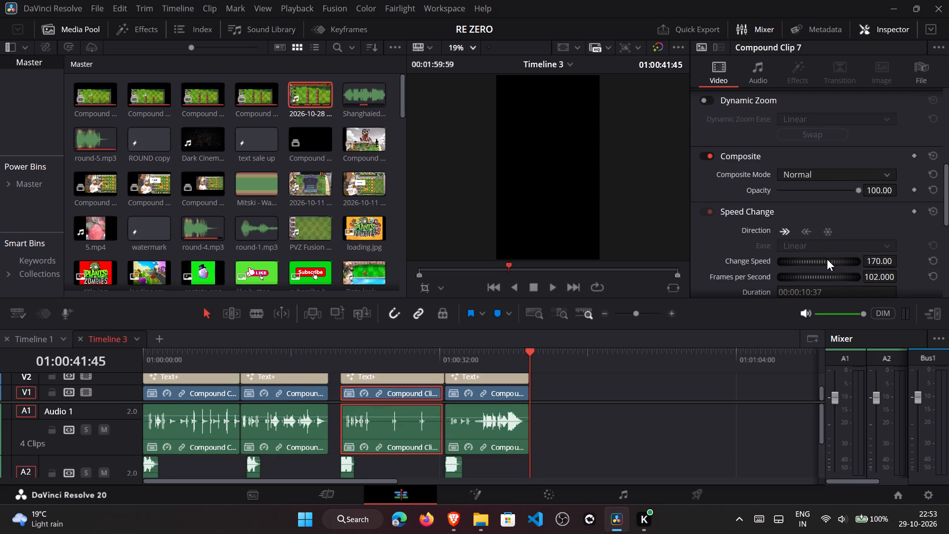
Move Compound Clip 7 and its ROUND 3 title against the second clip, and trim the title to the clip's end.
{"action": "left_click_drag", "start_coordinate": [380, 394], "coordinate": [373, 395]}
{"action": "left_click_drag", "start_coordinate": [385, 380], "coordinate": [383, 380]}
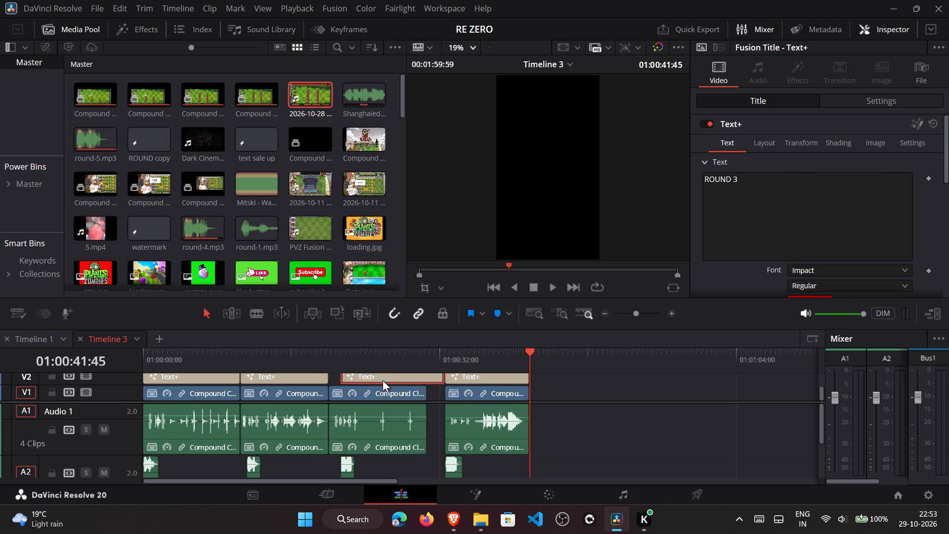
{"action": "left_click_drag", "start_coordinate": [383, 380], "coordinate": [378, 382]}
{"action": "left_click_drag", "start_coordinate": [426, 373], "coordinate": [421, 373]}
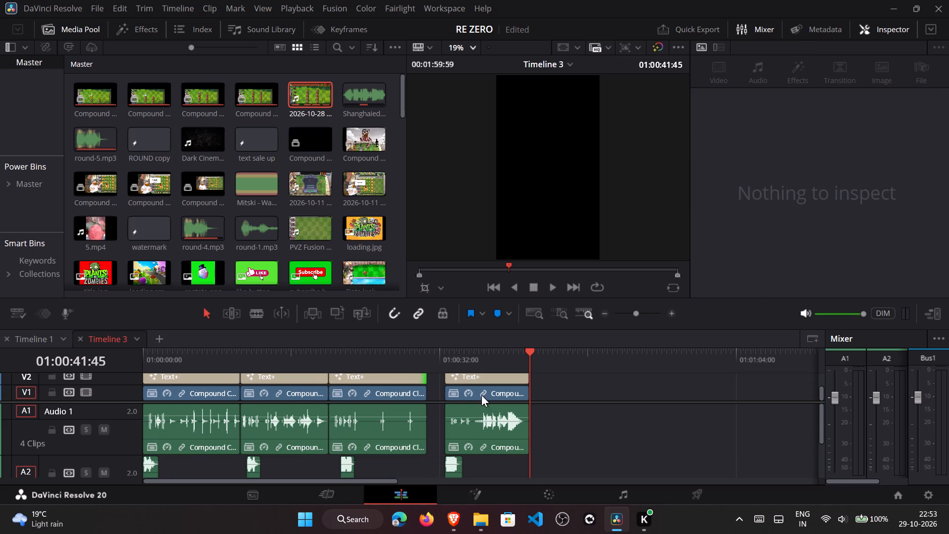
Increase the playback speed of Compound Clip 8 to 170%.
{"action": "left_click", "coordinate": [481, 395]}
{"action": "scroll", "coordinate": [803, 226], "scroll_direction": "down", "scroll_amount": 3}
{"action": "scroll", "coordinate": [805, 216], "scroll_direction": "up", "scroll_amount": 1}
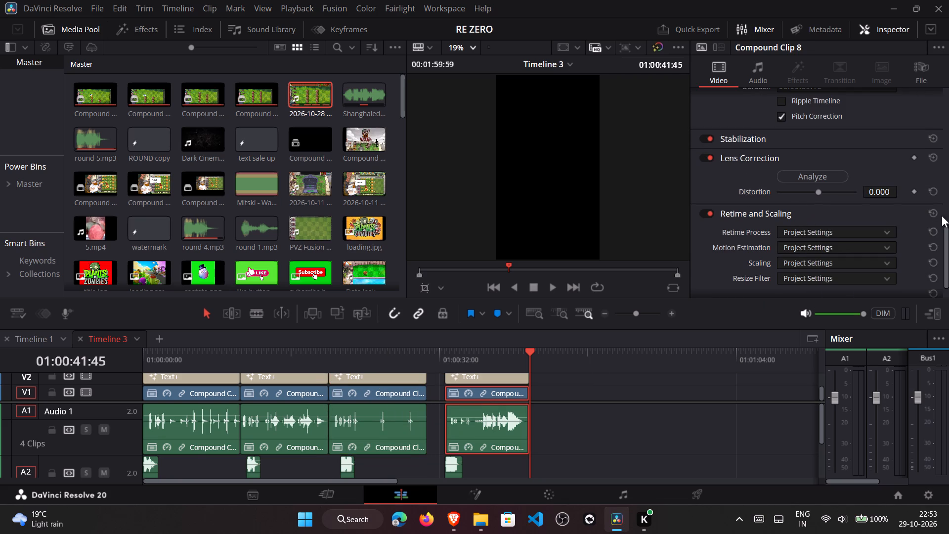
{"action": "left_click_drag", "start_coordinate": [834, 178], "coordinate": [846, 180]}
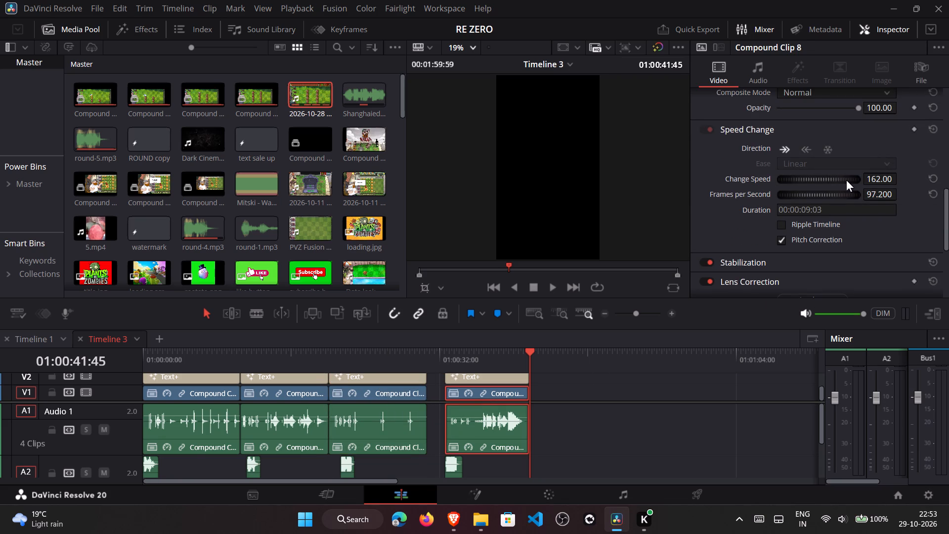
{"action": "left_click_drag", "start_coordinate": [846, 180], "coordinate": [865, 183]}
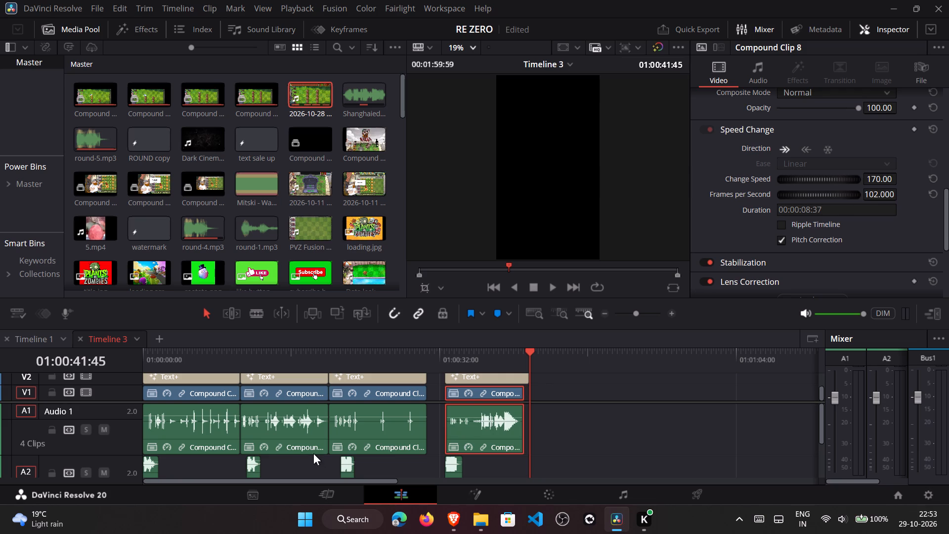
Move Compound Clip 8 and its ROUND 4 title against the third clip, and trim the title to the clip's end.
{"action": "left_click_drag", "start_coordinate": [471, 393], "coordinate": [459, 393]}
{"action": "left_click_drag", "start_coordinate": [480, 377], "coordinate": [468, 379]}
{"action": "left_click_drag", "start_coordinate": [506, 379], "coordinate": [500, 380]}
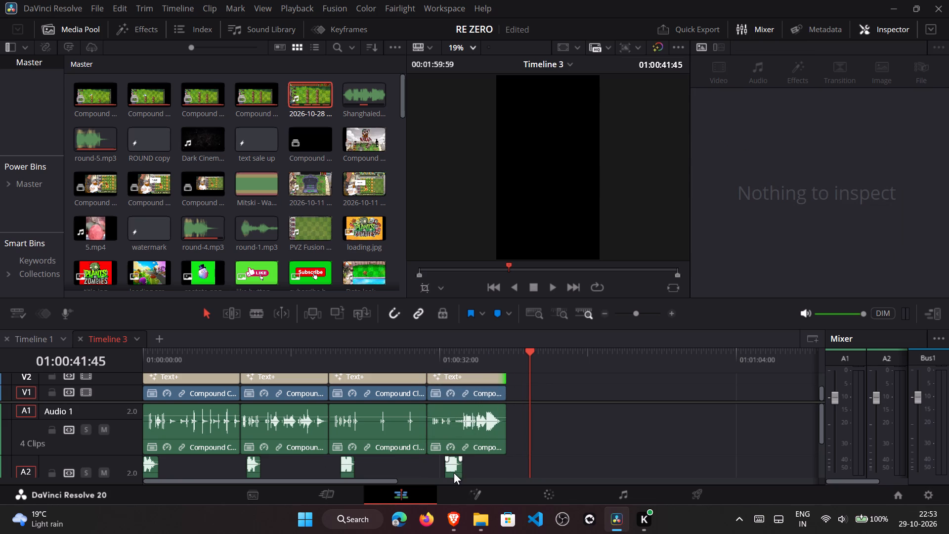
Move the second, third and fourth round announcement sounds on A2 to the starts of their matching gameplay clips.
{"action": "left_click_drag", "start_coordinate": [454, 473], "coordinate": [441, 473]}
{"action": "left_click_drag", "start_coordinate": [345, 474], "coordinate": [342, 474]}
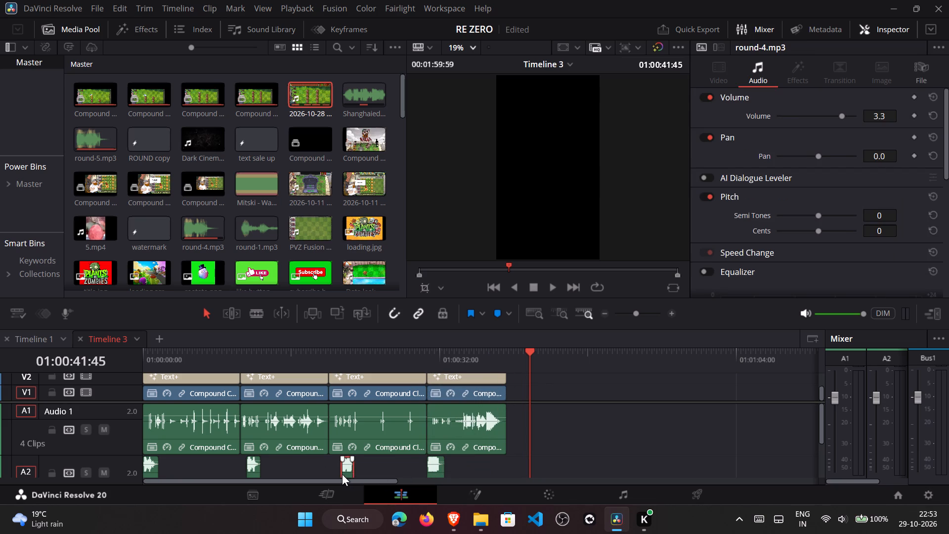
{"action": "left_click_drag", "start_coordinate": [342, 474], "coordinate": [338, 474]}
{"action": "left_click_drag", "start_coordinate": [259, 477], "coordinate": [243, 476]}
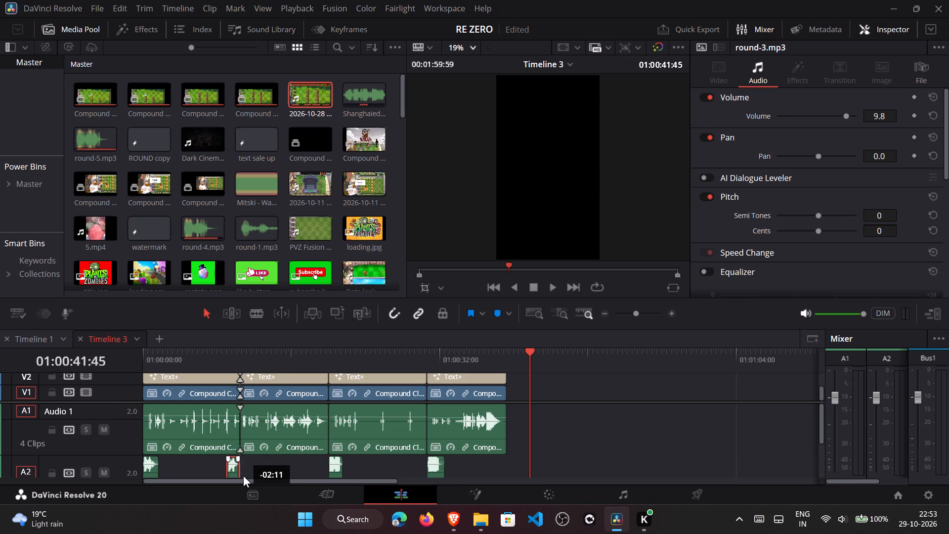
{"action": "left_click_drag", "start_coordinate": [243, 476], "coordinate": [248, 475]}
{"action": "left_click", "coordinate": [151, 475]}
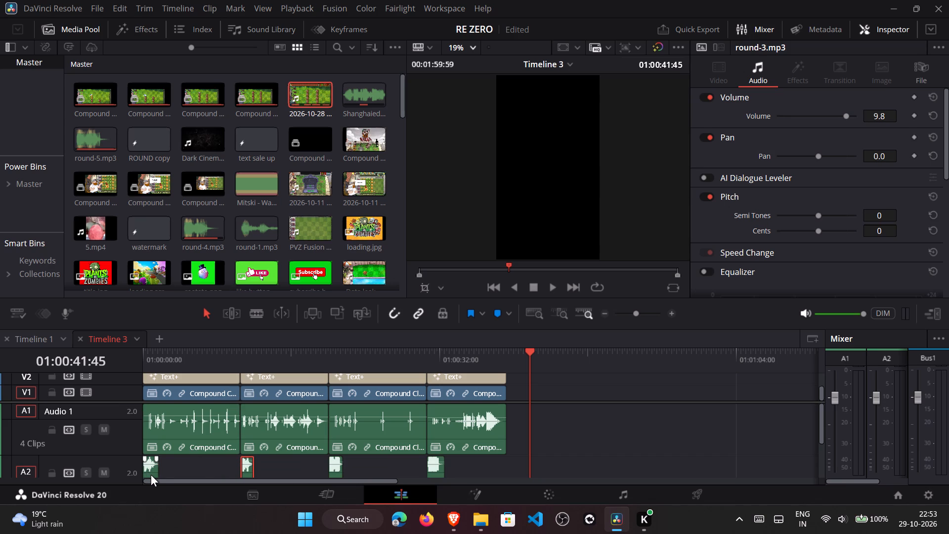
Trim the end of the Shanghaied_Watch_Dogs_2.mp3 music on Audio 3 to the end of the last gameplay clip.
{"action": "scroll", "coordinate": [197, 470], "scroll_direction": "down", "scroll_amount": 1}
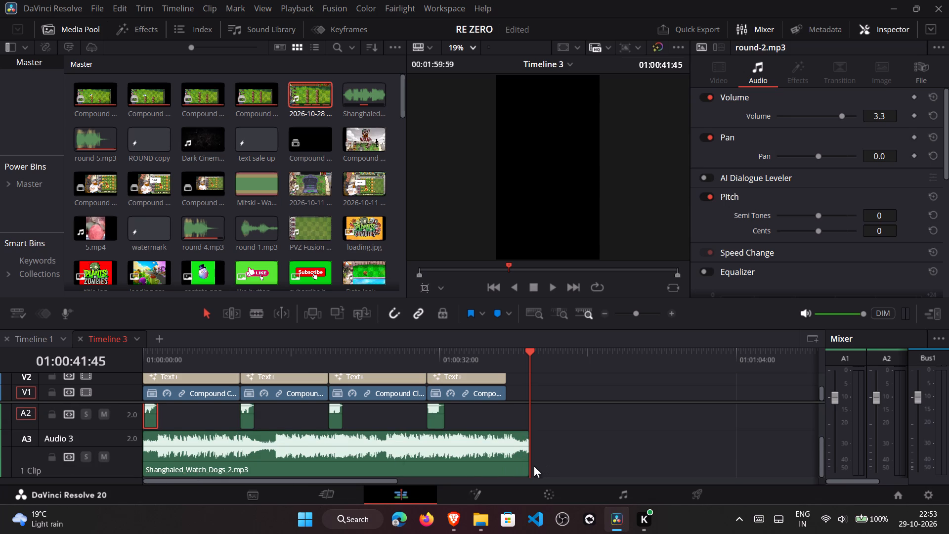
{"action": "left_click_drag", "start_coordinate": [522, 467], "coordinate": [504, 471]}
{"action": "left_click", "coordinate": [508, 464]}
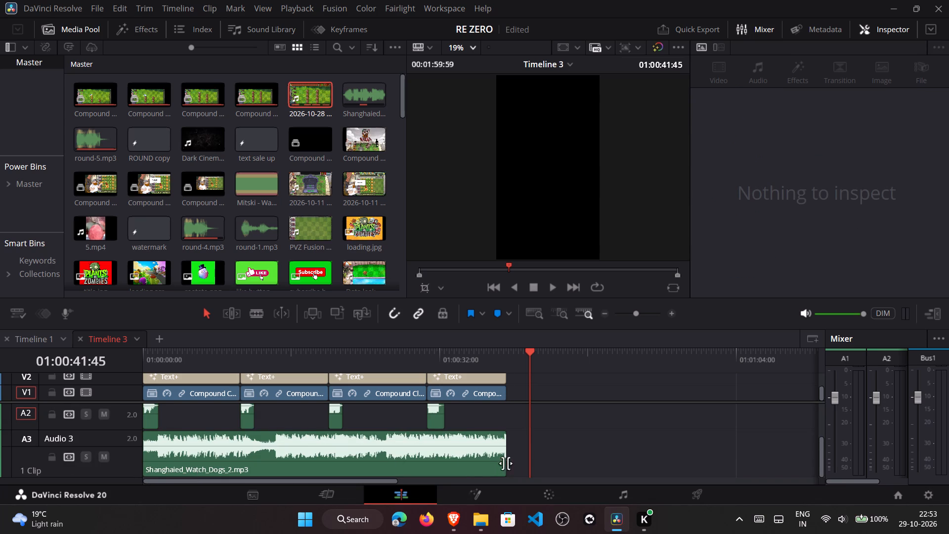
{"action": "left_click", "coordinate": [486, 443]}
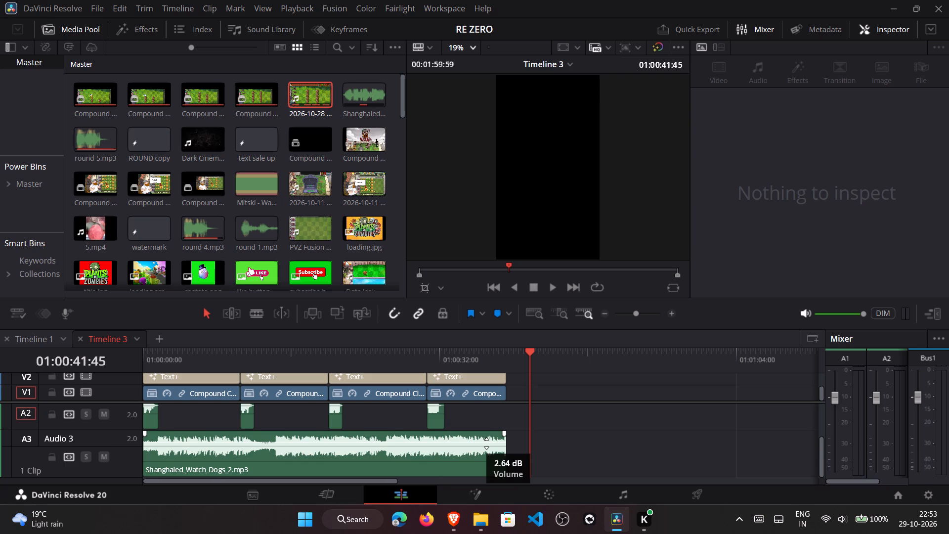
Inspect the end of Compound Clip 8 and its ROUND 4 title, and scrub through the final second of gameplay.
{"action": "left_click", "coordinate": [504, 364]}
{"action": "left_click", "coordinate": [672, 312]}
{"action": "scroll", "coordinate": [463, 430], "scroll_direction": "up", "scroll_amount": 2}
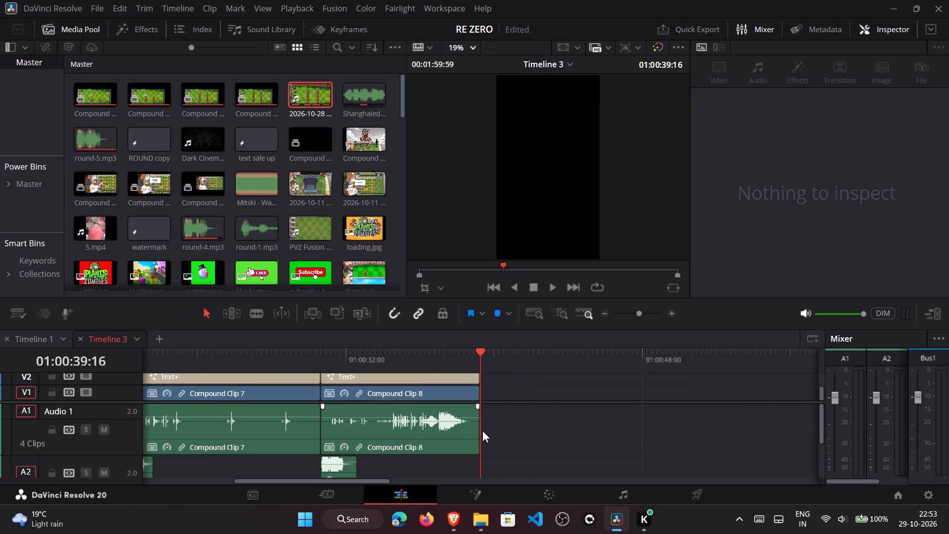
{"action": "left_click_drag", "start_coordinate": [820, 391], "coordinate": [819, 378]}
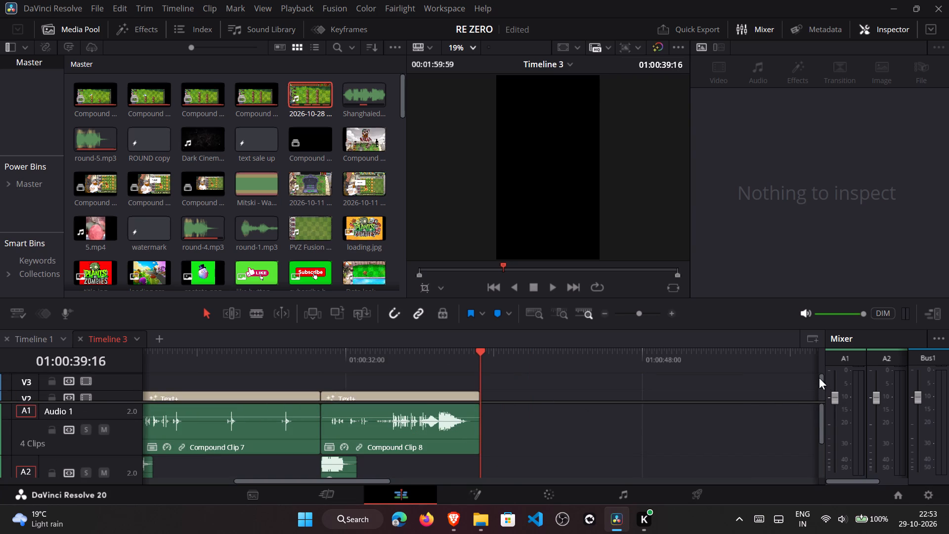
{"action": "left_click_drag", "start_coordinate": [819, 378], "coordinate": [815, 391]}
{"action": "left_click_drag", "start_coordinate": [126, 401], "coordinate": [125, 409]}
{"action": "scroll", "coordinate": [452, 380], "scroll_direction": "down", "scroll_amount": 5}
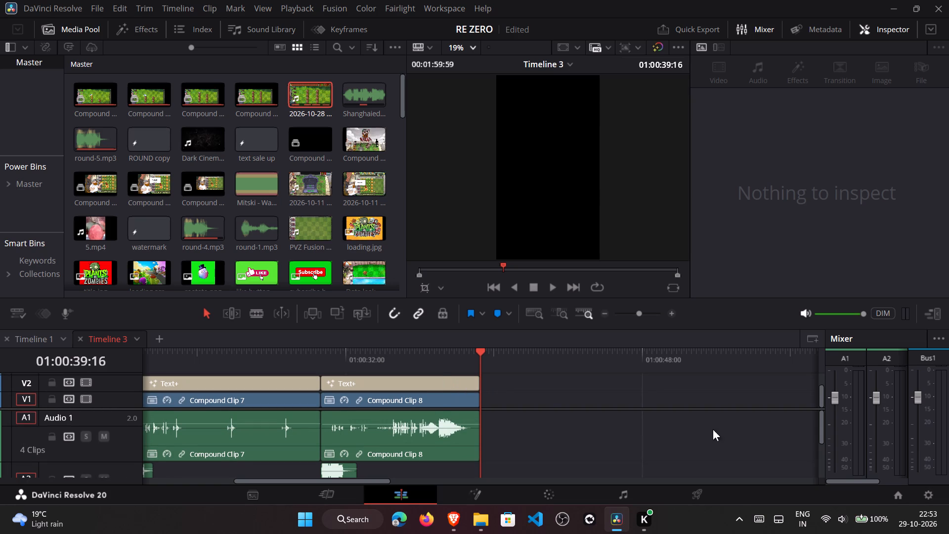
{"action": "left_click", "coordinate": [474, 384]}
{"action": "left_click_drag", "start_coordinate": [469, 359], "coordinate": [462, 358]}
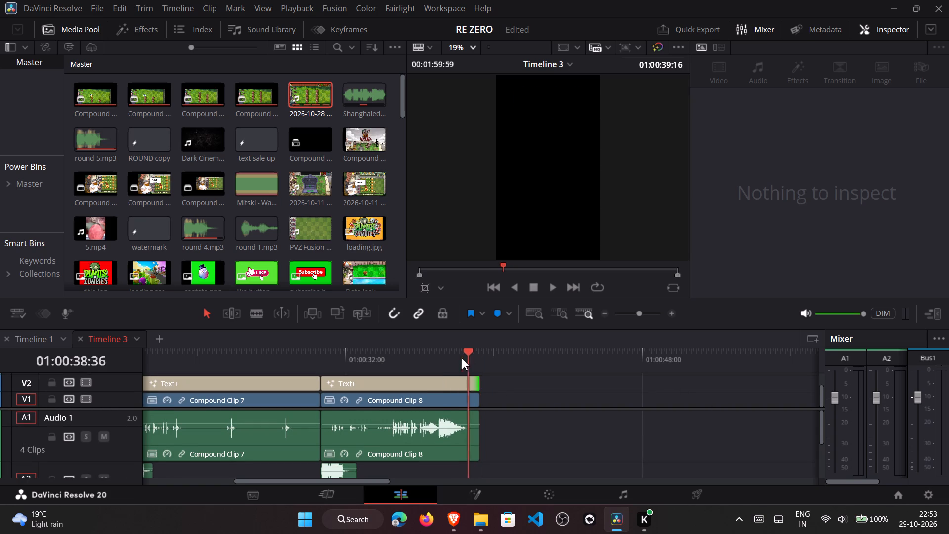
{"action": "left_click_drag", "start_coordinate": [462, 358], "coordinate": [459, 359]}
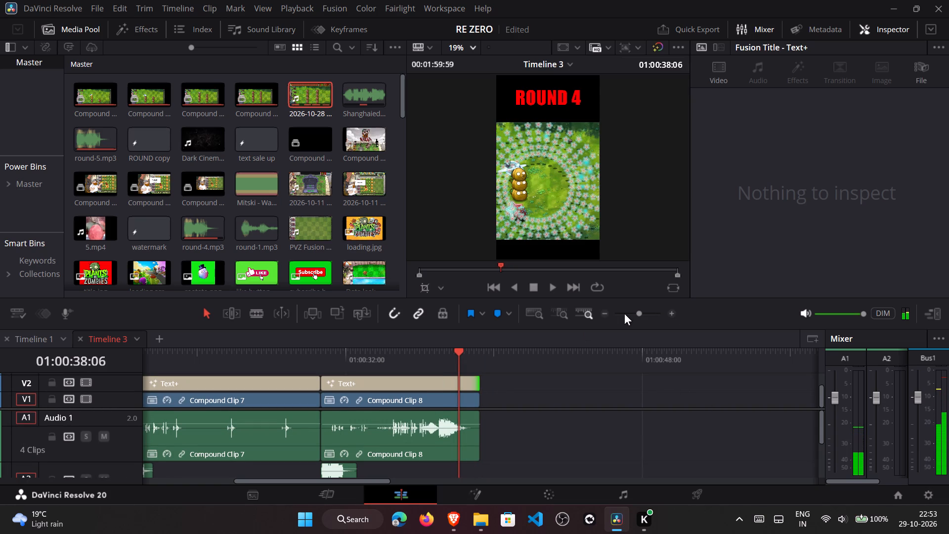
{"action": "left_click", "coordinate": [602, 317]}
{"action": "left_click", "coordinate": [602, 317]}
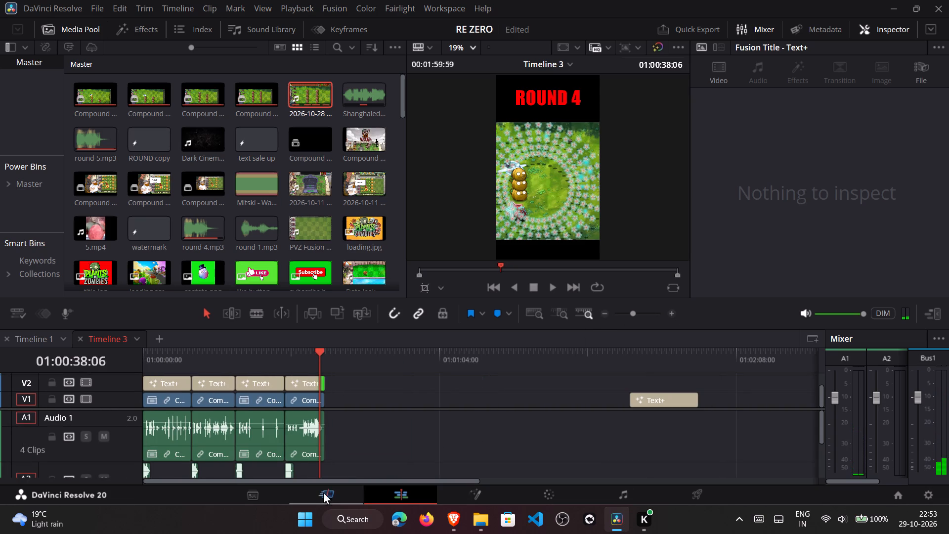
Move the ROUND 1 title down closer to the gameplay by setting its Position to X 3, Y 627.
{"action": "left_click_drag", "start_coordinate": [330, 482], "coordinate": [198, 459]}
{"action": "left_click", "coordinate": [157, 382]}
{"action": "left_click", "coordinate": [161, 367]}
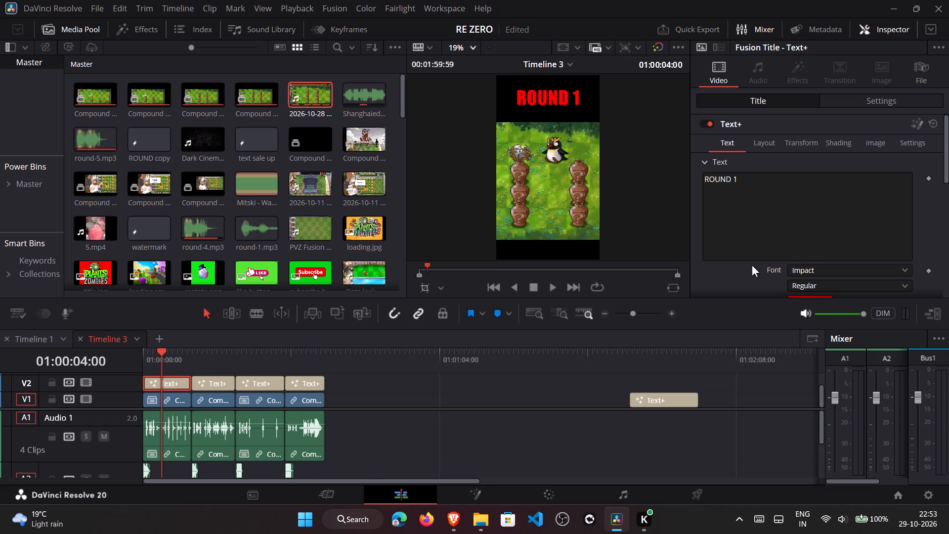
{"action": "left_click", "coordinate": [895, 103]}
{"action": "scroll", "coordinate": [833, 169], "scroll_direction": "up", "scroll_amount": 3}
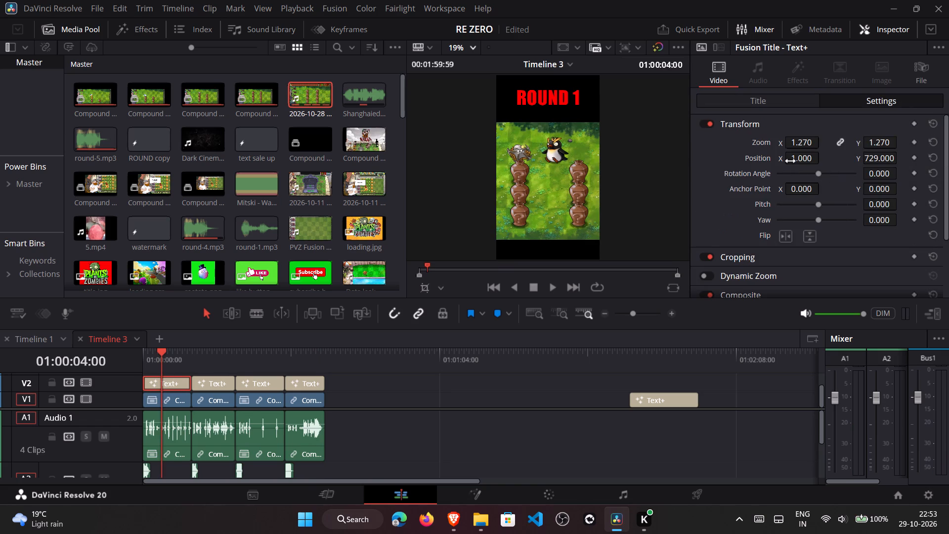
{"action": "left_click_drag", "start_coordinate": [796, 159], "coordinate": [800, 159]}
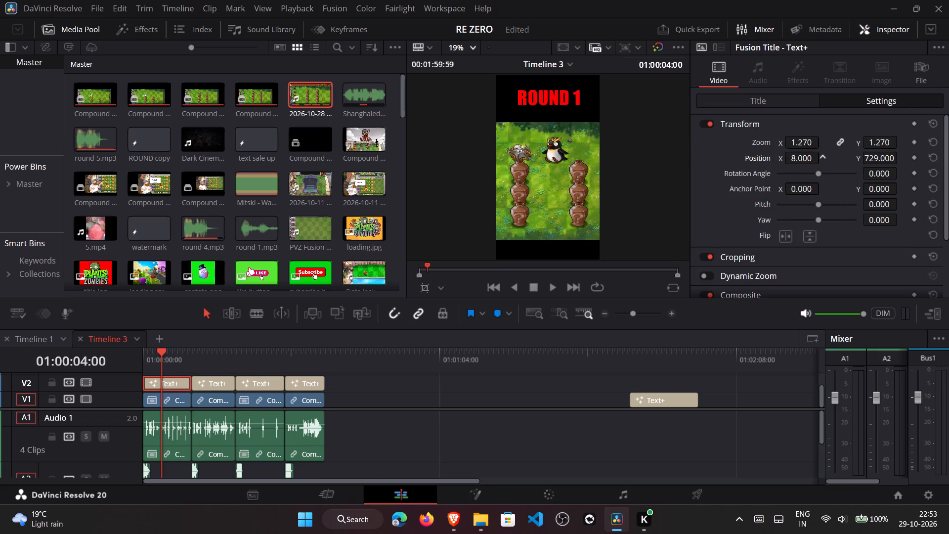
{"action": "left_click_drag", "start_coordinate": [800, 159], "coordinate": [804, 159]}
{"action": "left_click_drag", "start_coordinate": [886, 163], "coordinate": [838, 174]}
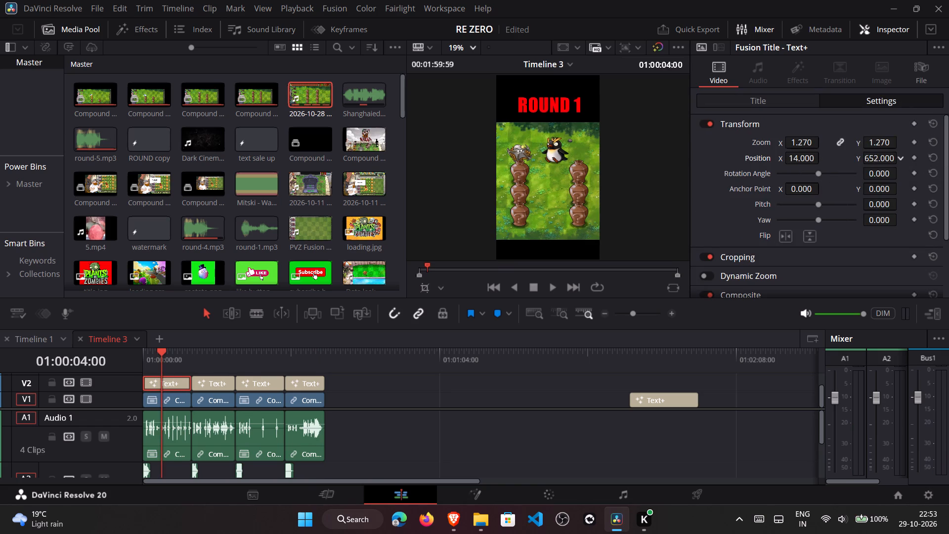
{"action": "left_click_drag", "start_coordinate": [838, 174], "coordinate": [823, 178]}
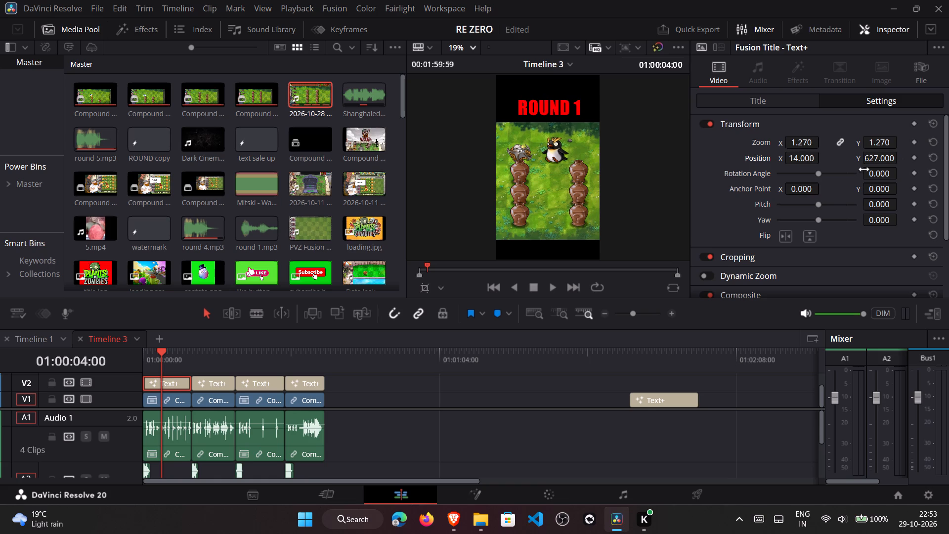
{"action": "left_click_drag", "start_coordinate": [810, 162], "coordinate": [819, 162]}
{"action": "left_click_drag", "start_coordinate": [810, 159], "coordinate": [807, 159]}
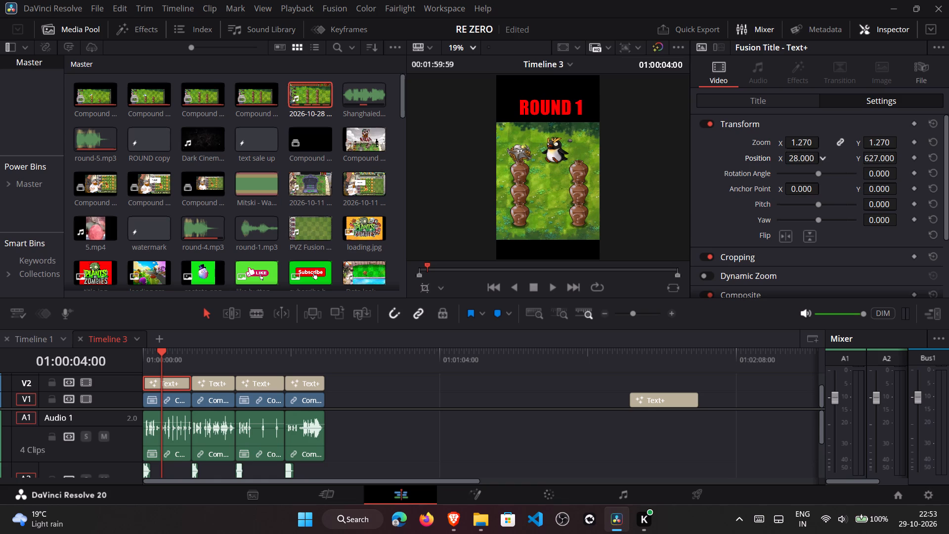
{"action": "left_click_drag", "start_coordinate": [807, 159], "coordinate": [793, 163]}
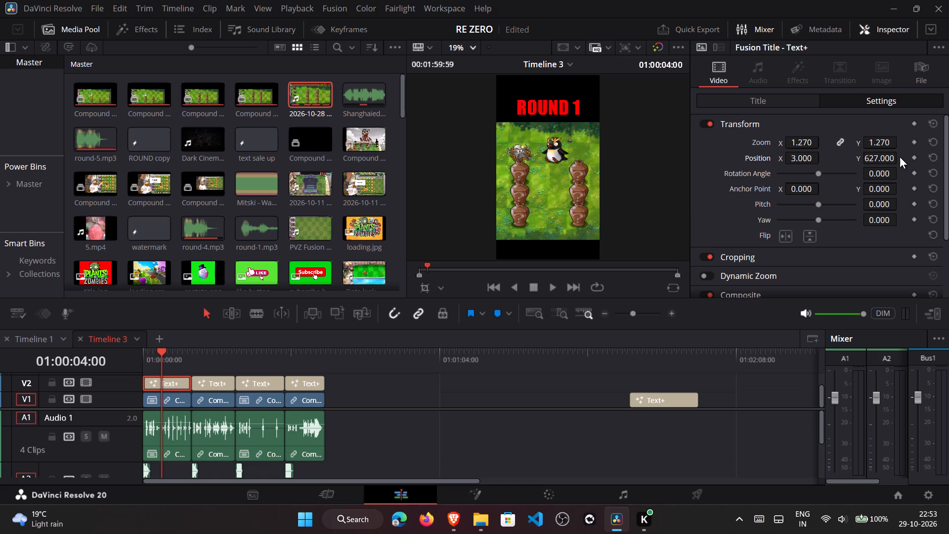
Lower the ROUND 2 title by setting its Position to X 25, Y 634.
{"action": "left_click", "coordinate": [222, 386]}
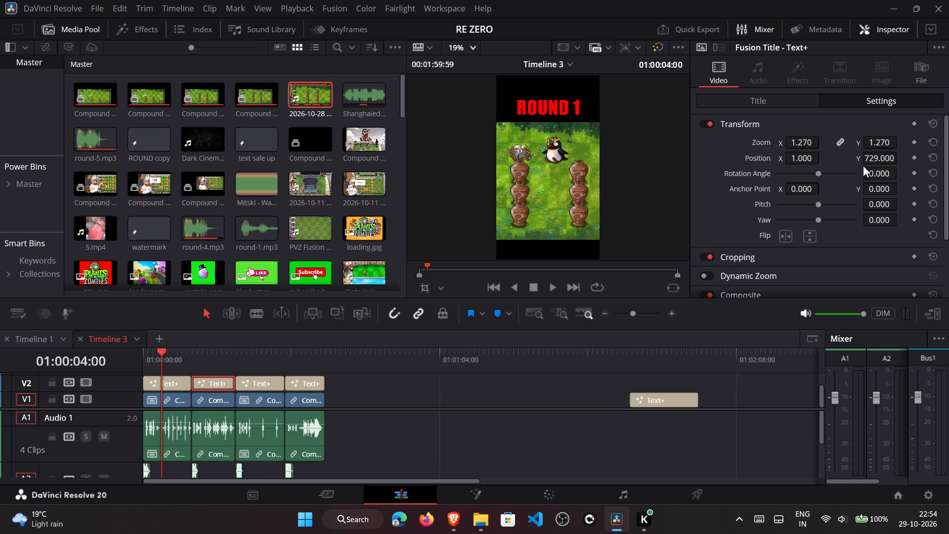
{"action": "left_click", "coordinate": [219, 362]}
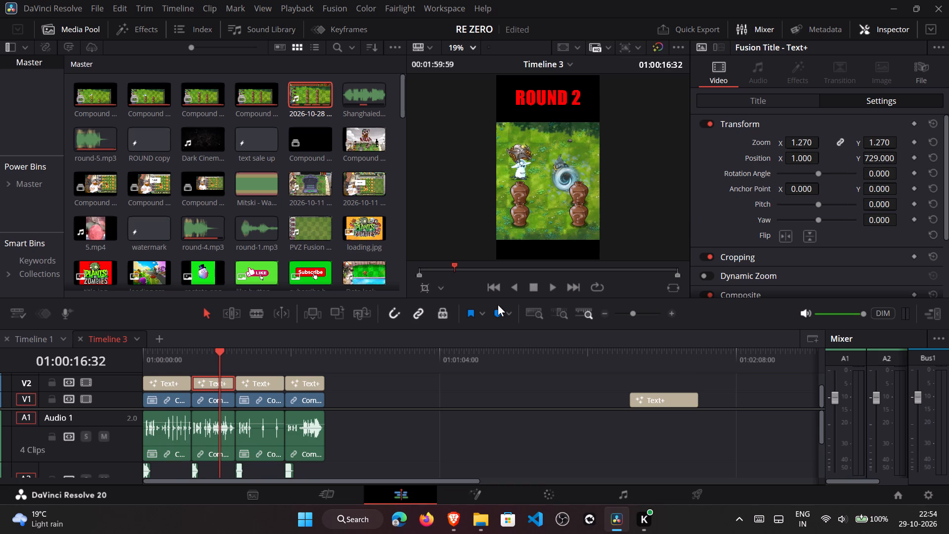
{"action": "left_click_drag", "start_coordinate": [888, 160], "coordinate": [829, 177]}
{"action": "left_click_drag", "start_coordinate": [807, 160], "coordinate": [821, 161]}
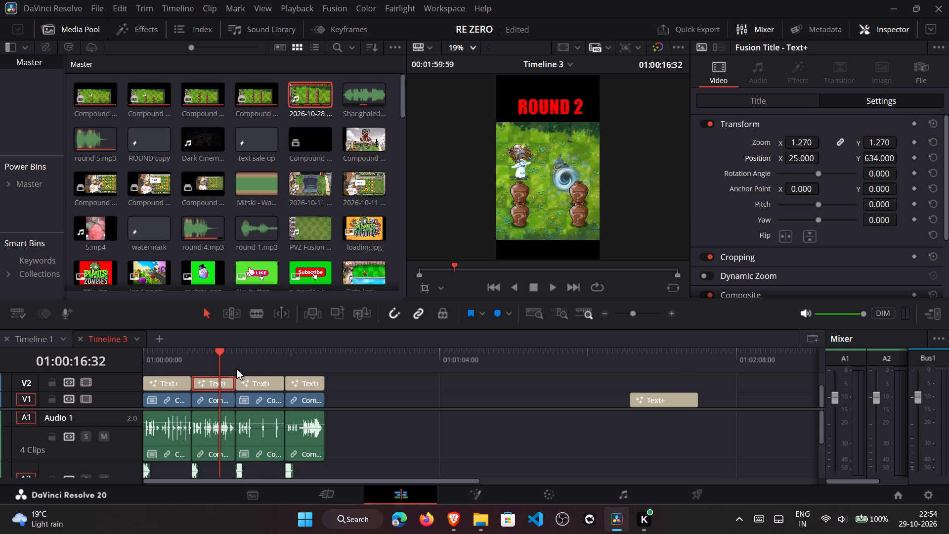
With the preview enlarged, fine-tune the ROUND 1 title's Position to X 1, Y 621.
{"action": "left_click", "coordinate": [157, 385]}
{"action": "left_click", "coordinate": [162, 365]}
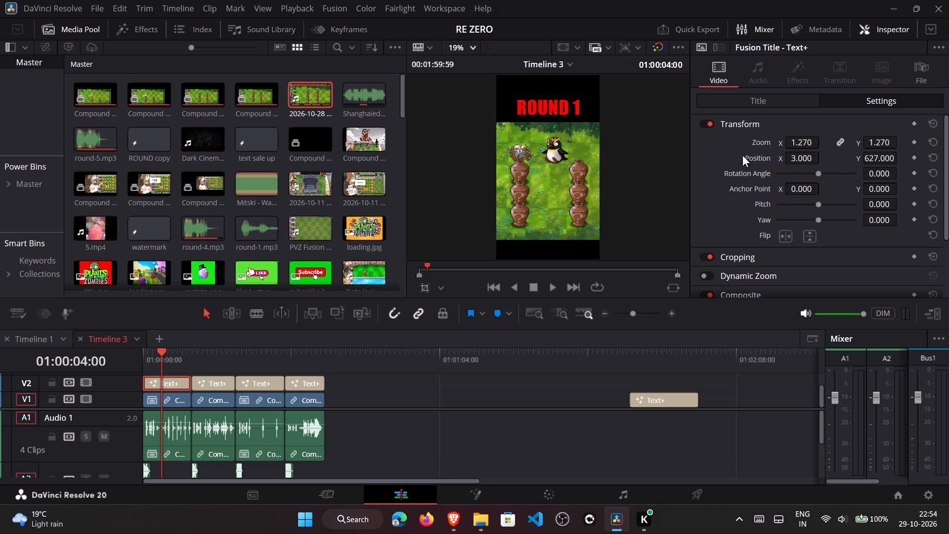
{"action": "scroll", "coordinate": [558, 85], "scroll_direction": "up", "scroll_amount": 12}
{"action": "scroll", "coordinate": [488, 79], "scroll_direction": "up", "scroll_amount": 5}
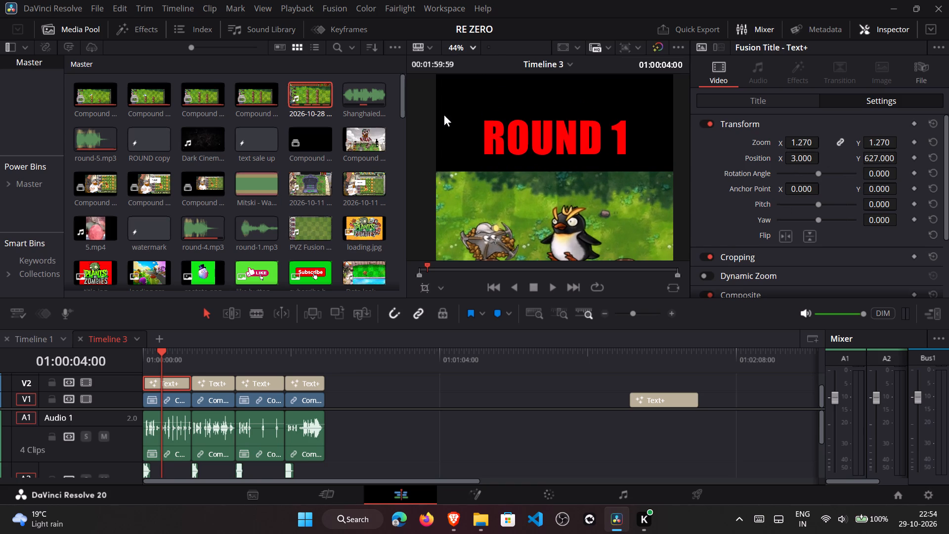
{"action": "left_click", "coordinate": [887, 158]}
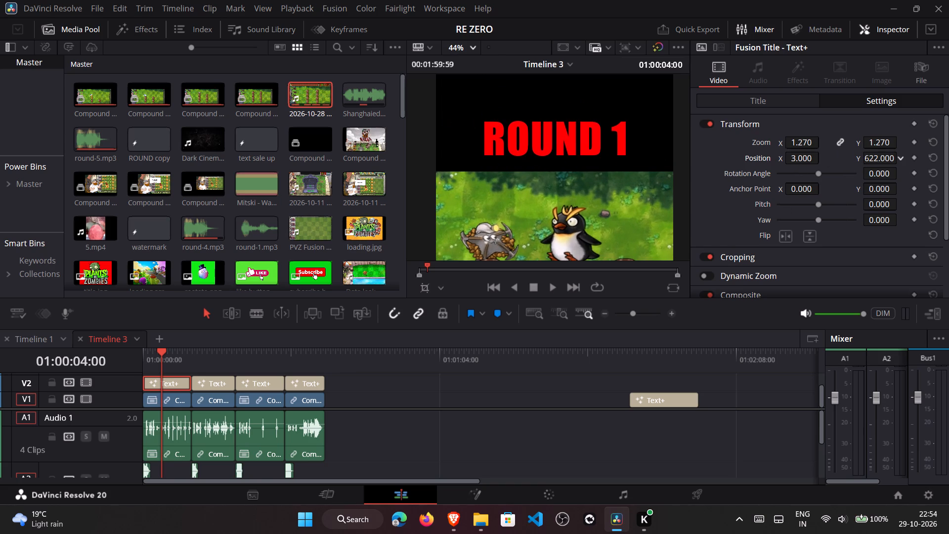
{"action": "left_click", "coordinate": [797, 160]}
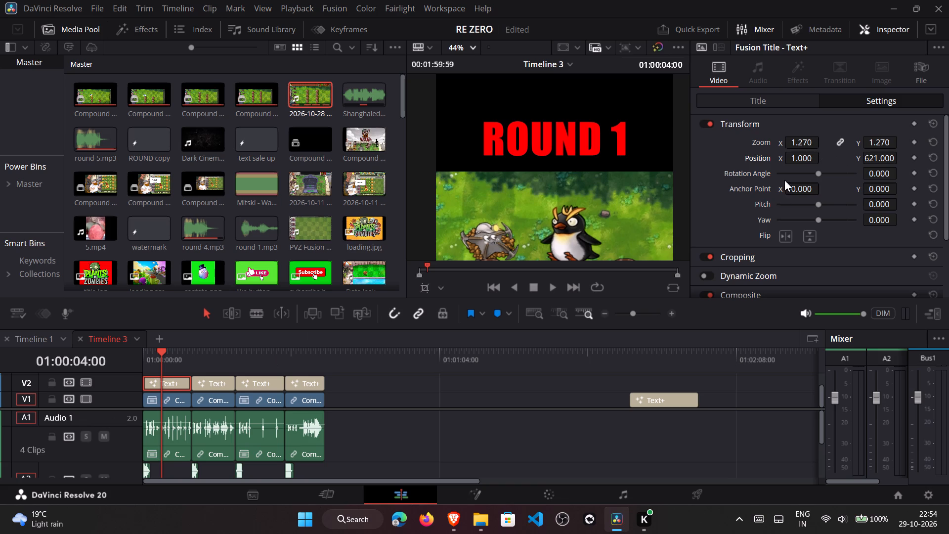
Copy the ROUND 1 title's Position X value of 1.000 and paste it as the ROUND 2 title's Position X.
{"action": "double_click", "coordinate": [794, 159]}
{"action": "key", "text": "ctrl+c"}
{"action": "key", "text": "ctrl+c"}
{"action": "left_click", "coordinate": [215, 391]}
{"action": "left_click", "coordinate": [219, 387]}
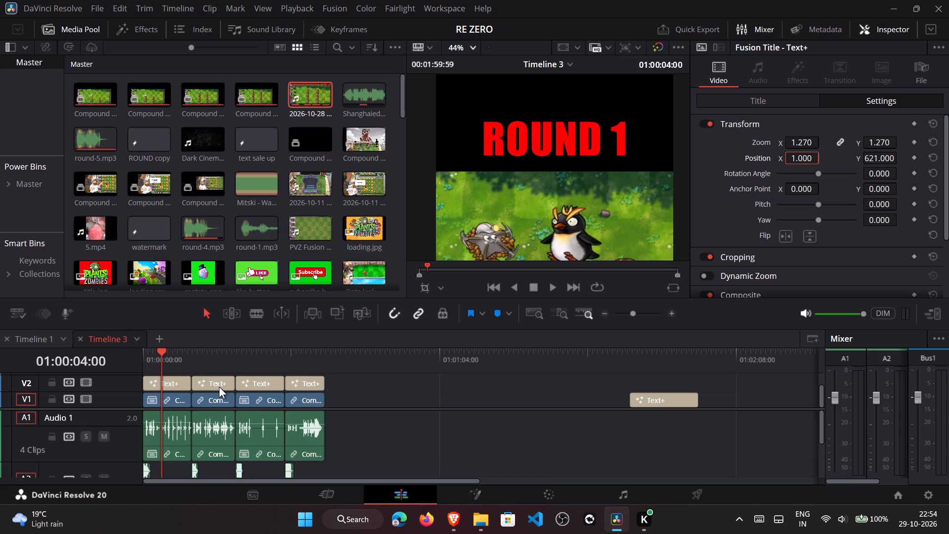
{"action": "double_click", "coordinate": [799, 160]}
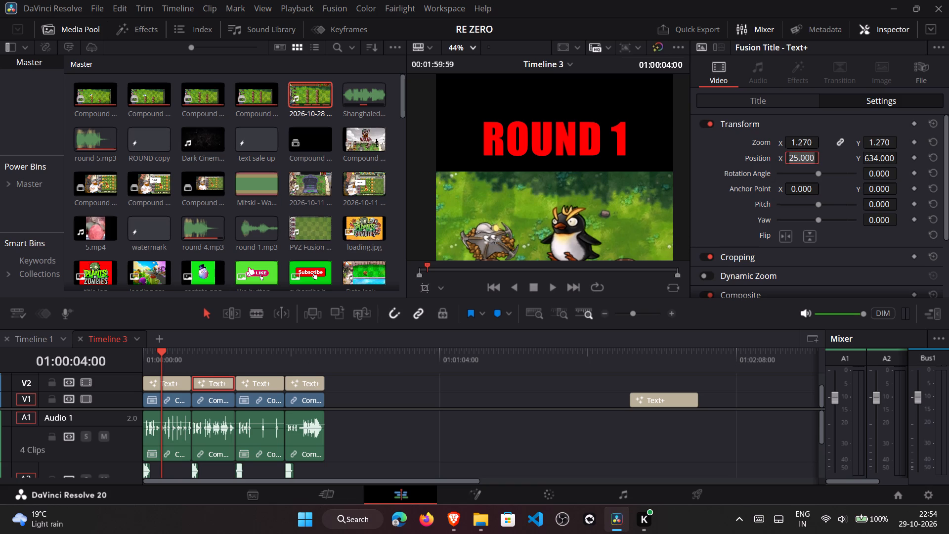
{"action": "key", "text": "ctrl+c"}
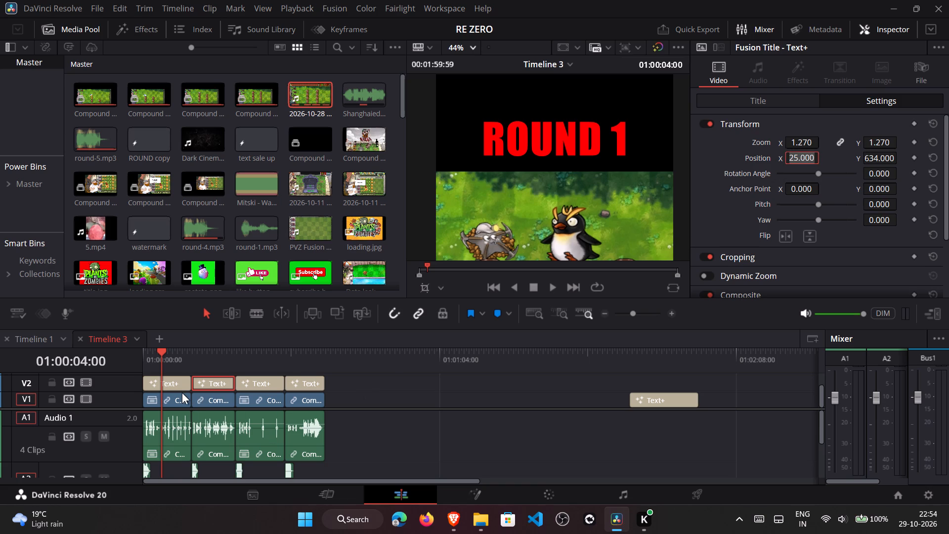
{"action": "left_click", "coordinate": [180, 389]}
{"action": "triple_click", "coordinate": [817, 156]}
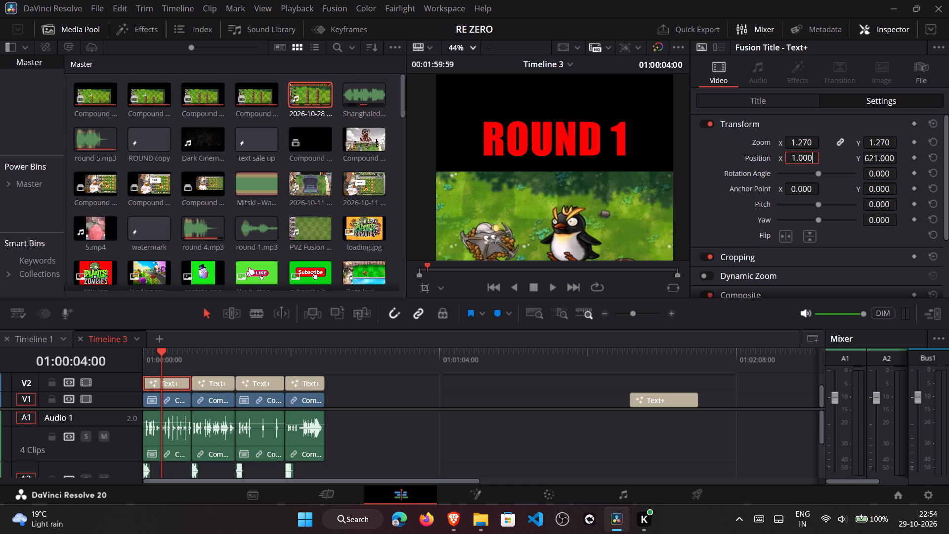
{"action": "left_click", "coordinate": [817, 159]}
{"action": "left_click", "coordinate": [823, 158]}
{"action": "double_click", "coordinate": [795, 161]}
{"action": "key", "text": "ctrl+c"}
{"action": "left_click", "coordinate": [216, 378]}
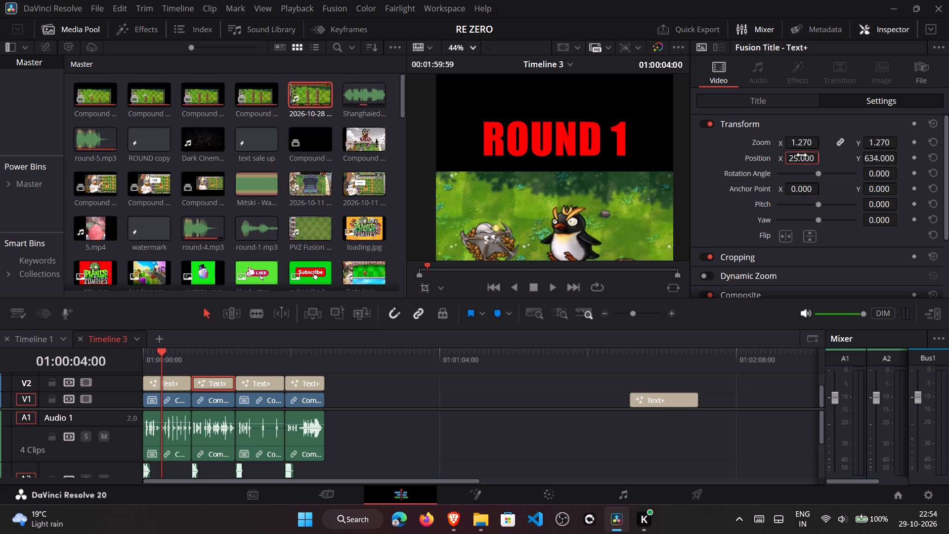
{"action": "double_click", "coordinate": [794, 159]}
{"action": "key", "text": "ctrl+v"}
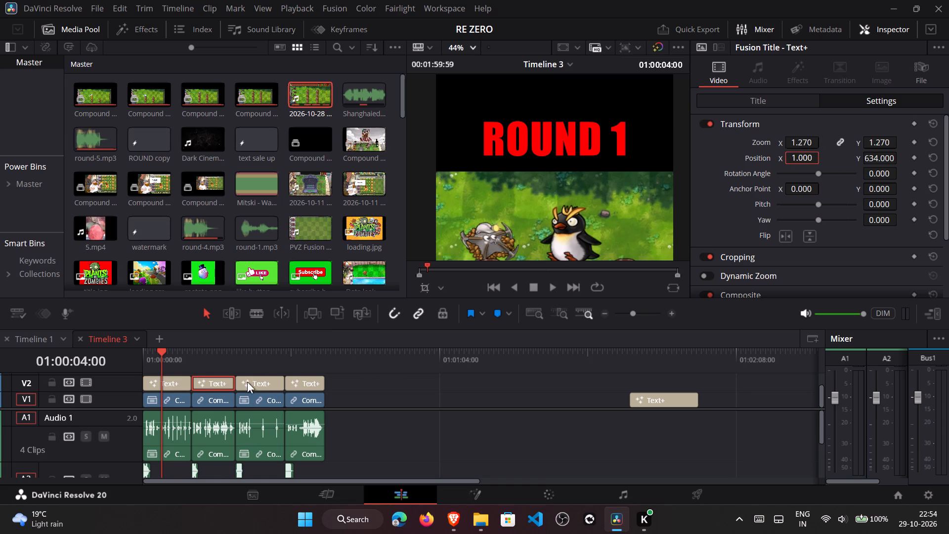
Paste the copied Position X value of 1.000 into the third round title on V2.
{"action": "left_click", "coordinate": [255, 377]}
{"action": "left_click", "coordinate": [822, 158]}
{"action": "double_click", "coordinate": [806, 155]}
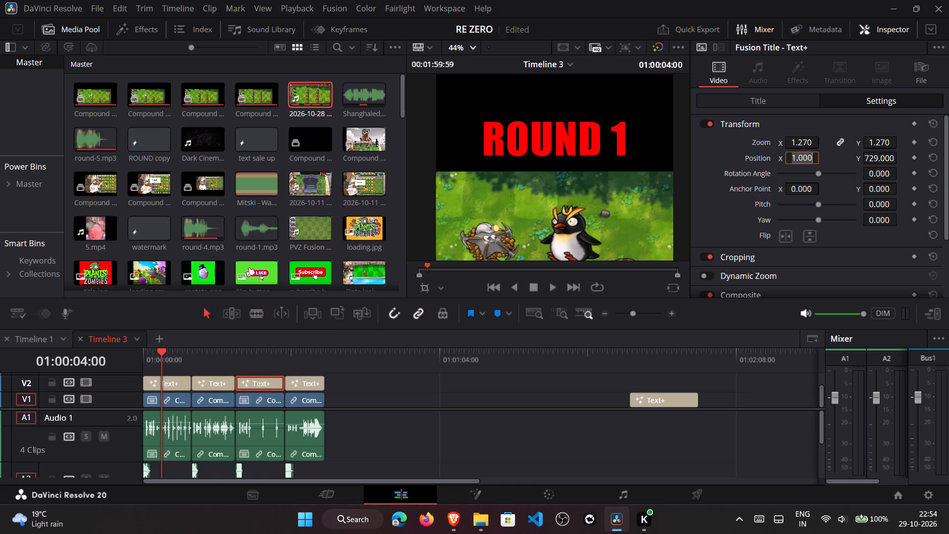
{"action": "key", "text": "ctrl+v"}
Paste the copied Position X value of 1.000 into the ROUND 4 title on V2.
{"action": "left_click", "coordinate": [311, 384]}
{"action": "left_click", "coordinate": [806, 168]}
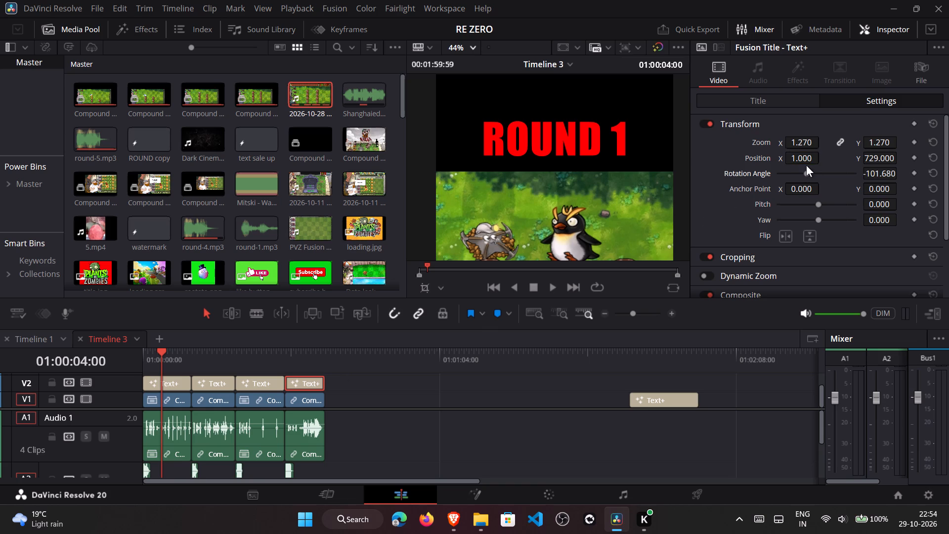
{"action": "double_click", "coordinate": [805, 160]}
{"action": "left_click", "coordinate": [932, 172]}
{"action": "double_click", "coordinate": [792, 159]}
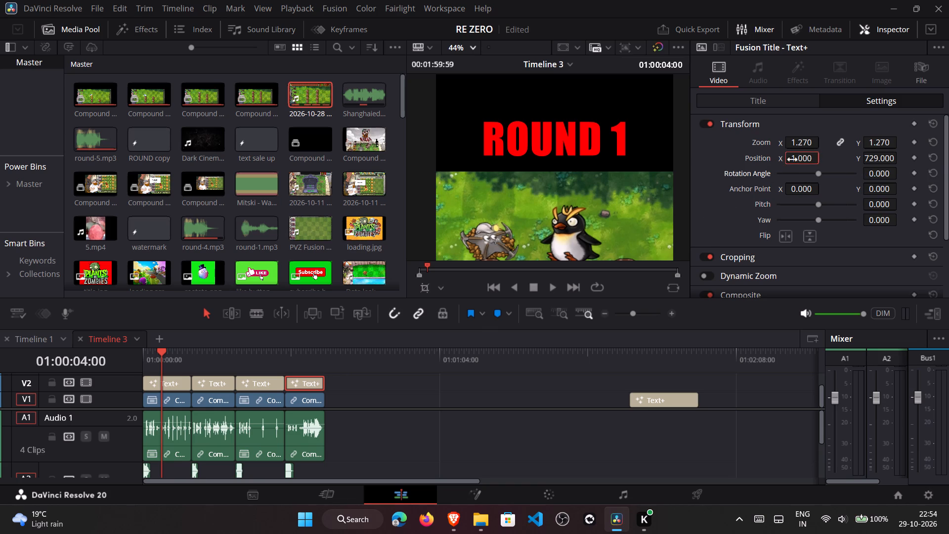
{"action": "key", "text": "ctrl+v"}
Copy the ROUND 1 title's Position Y value of 621.000 and paste it as the ROUND 2 title's Position Y.
{"action": "left_click", "coordinate": [167, 389]}
{"action": "left_click", "coordinate": [863, 156]}
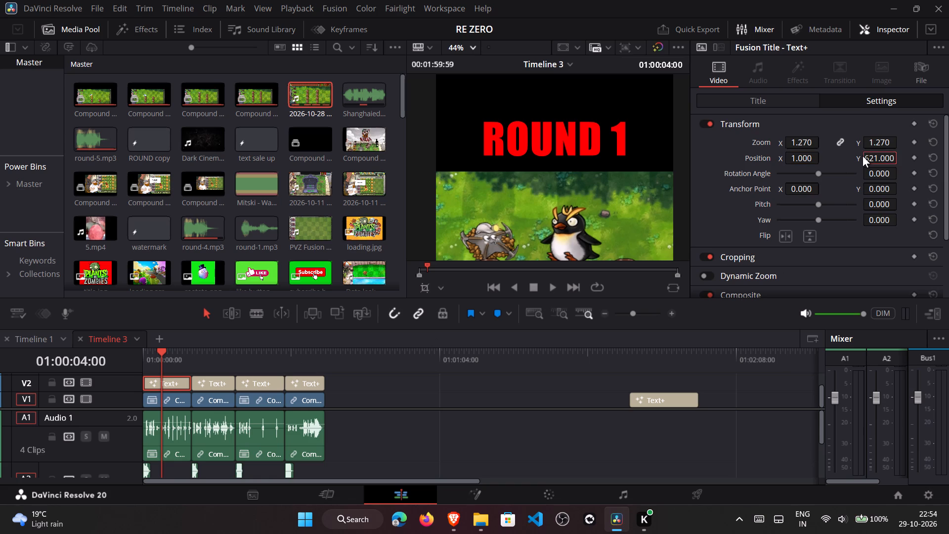
{"action": "double_click", "coordinate": [871, 156]}
{"action": "key", "text": "ctrl+c"}
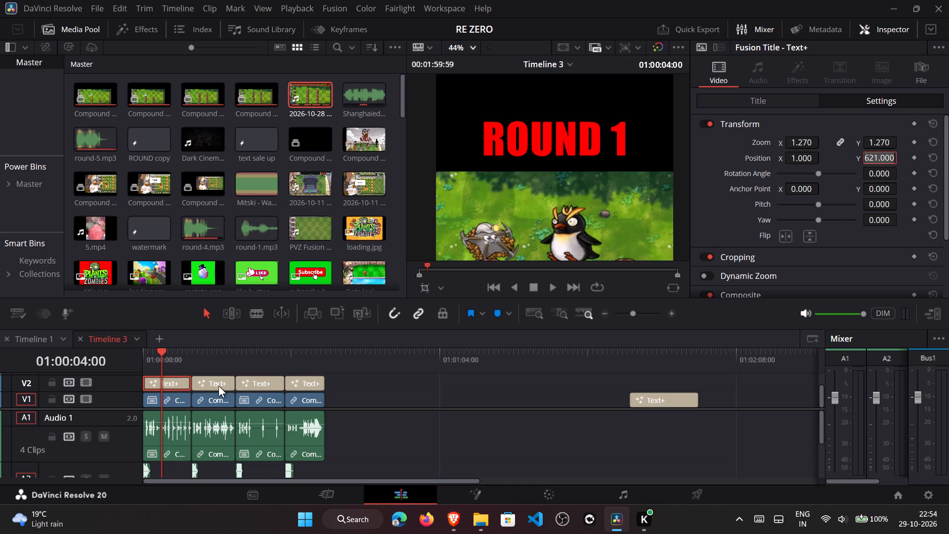
{"action": "left_click", "coordinate": [218, 385]}
{"action": "double_click", "coordinate": [885, 162]}
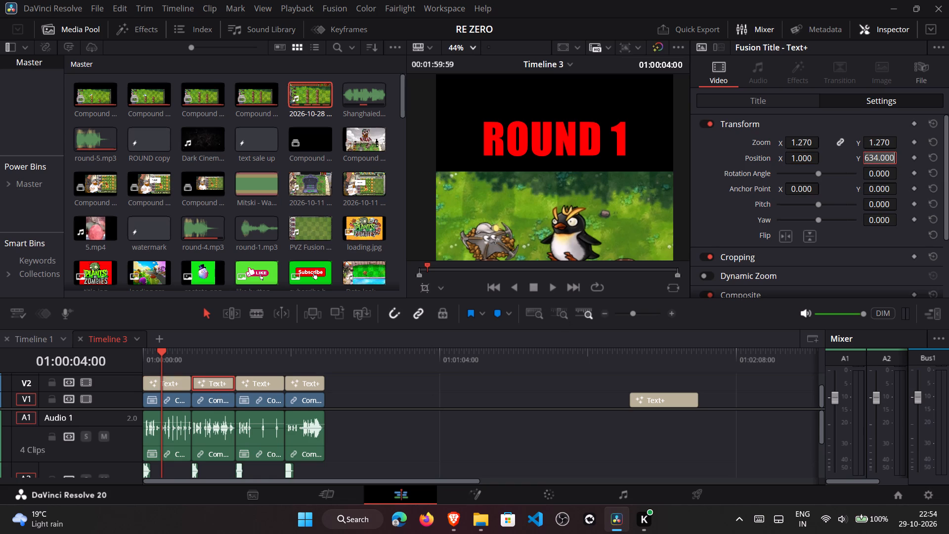
{"action": "key", "text": "ctrl+v"}
Paste the copied Position Y value of 621.000 into the third round title on V2.
{"action": "left_click", "coordinate": [248, 384]}
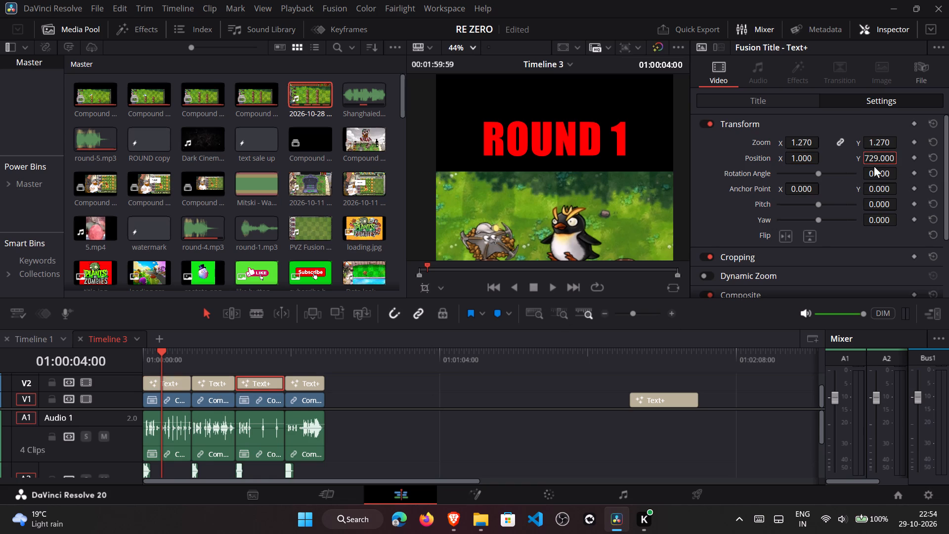
{"action": "double_click", "coordinate": [877, 163]}
{"action": "key", "text": "ctrl+v"}
Paste the copied Position Y value of 621.000 into the ROUND 4 title on V2.
{"action": "left_click", "coordinate": [306, 381]}
{"action": "double_click", "coordinate": [872, 163]}
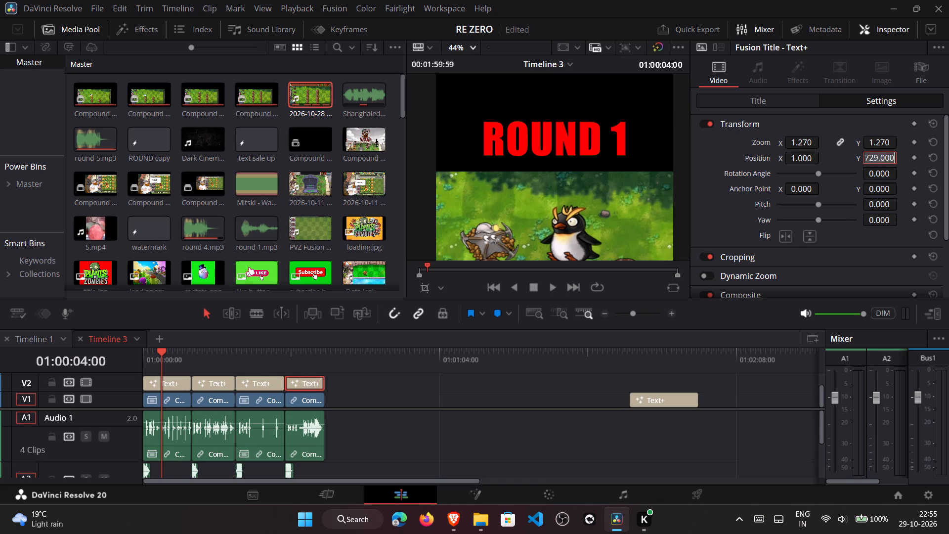
{"action": "key", "text": "ctrl+v"}
{"action": "left_click", "coordinate": [695, 201]}
{"action": "left_click", "coordinate": [712, 198]}
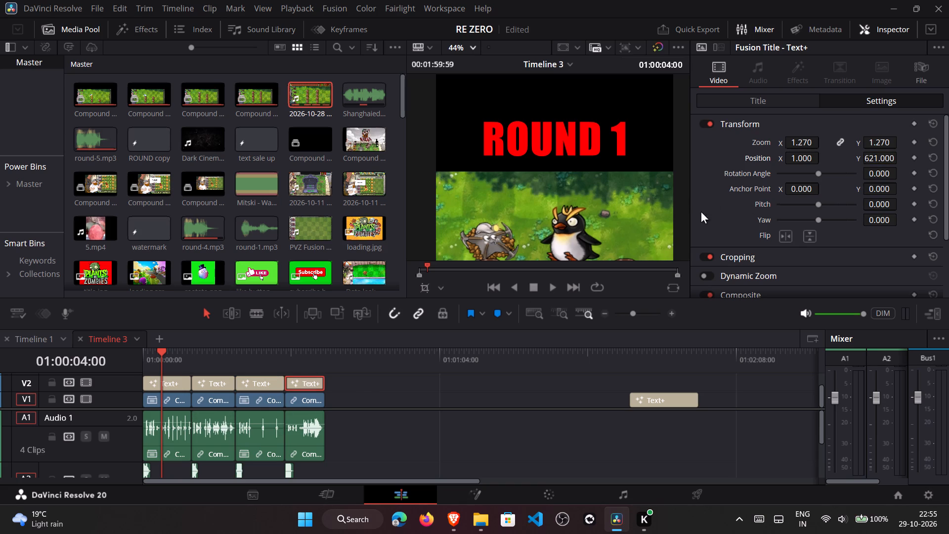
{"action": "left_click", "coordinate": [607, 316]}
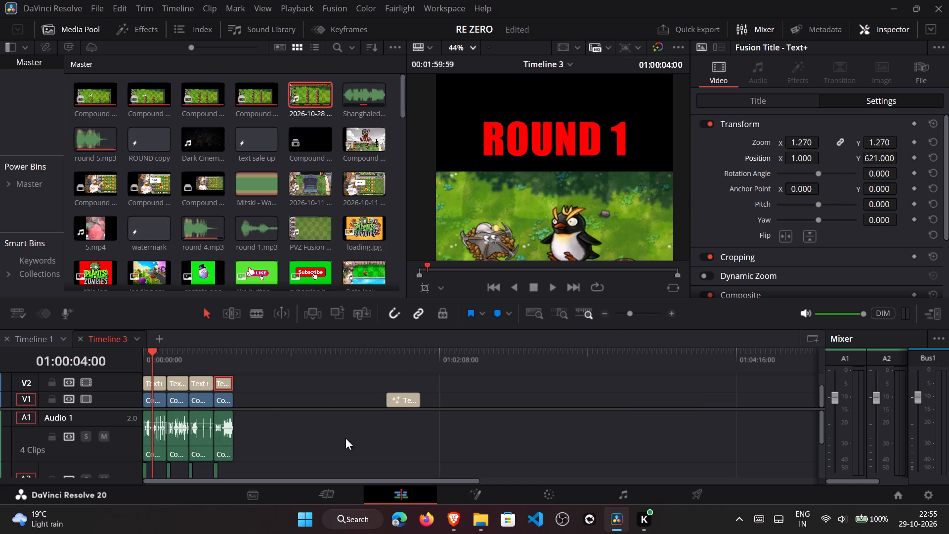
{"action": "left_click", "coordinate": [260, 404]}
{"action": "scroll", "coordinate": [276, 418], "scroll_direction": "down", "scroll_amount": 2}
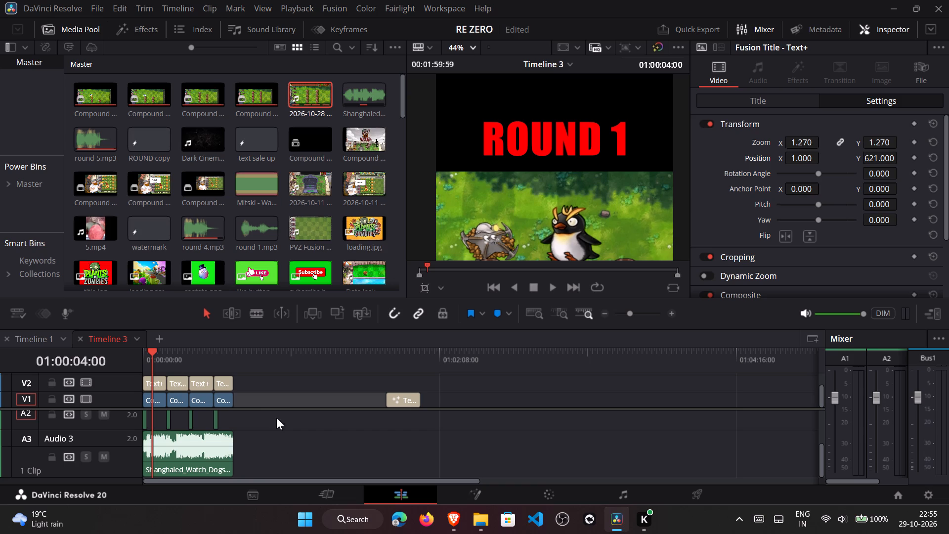
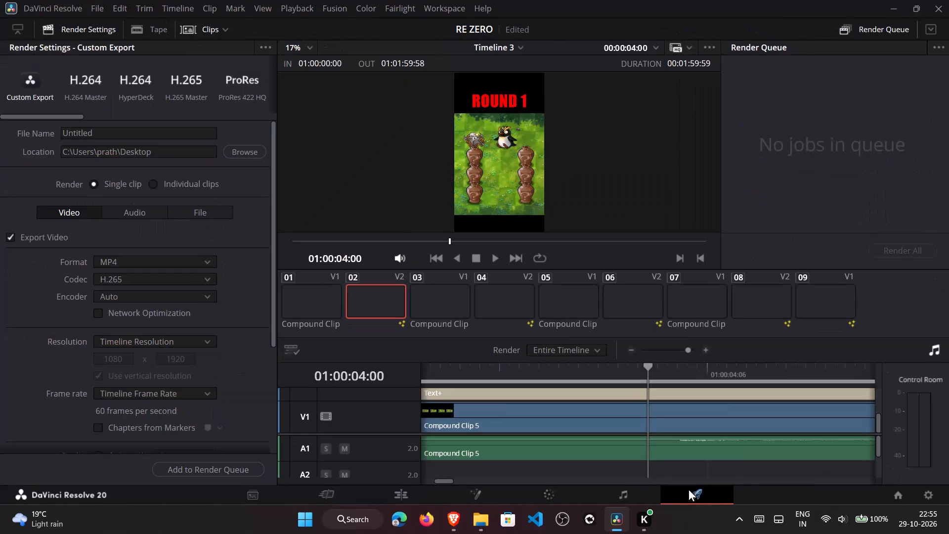
Set Render to In/Out Range and shorten the out point to about 01:00:38:07, near the end of the last round clip.
{"action": "triple_click", "coordinate": [635, 350]}
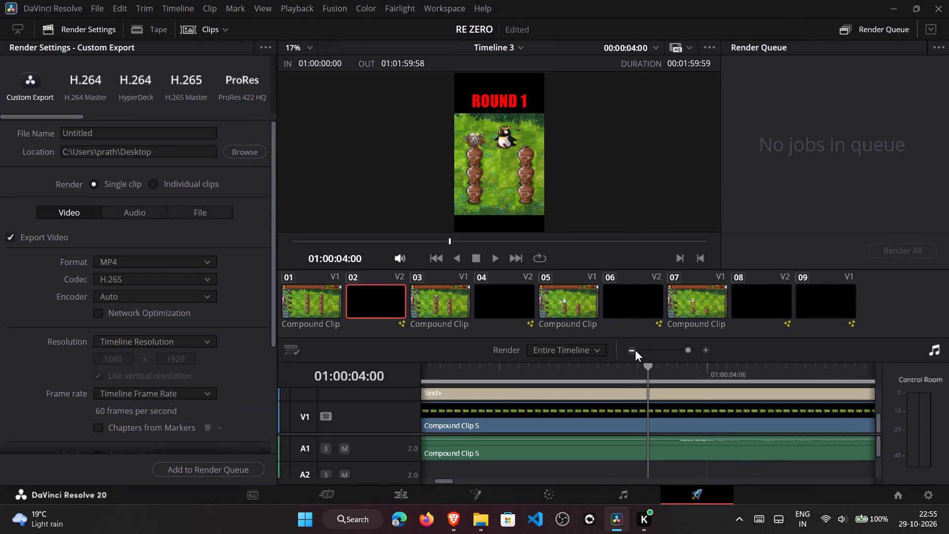
{"action": "triple_click", "coordinate": [635, 350]}
{"action": "left_click", "coordinate": [583, 351]}
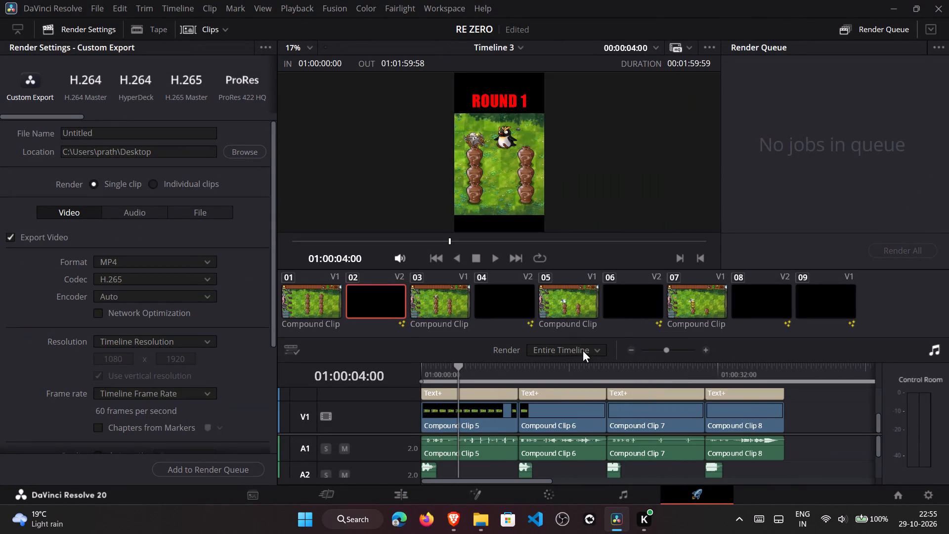
{"action": "left_click", "coordinate": [564, 377]}
{"action": "left_click", "coordinate": [630, 345]}
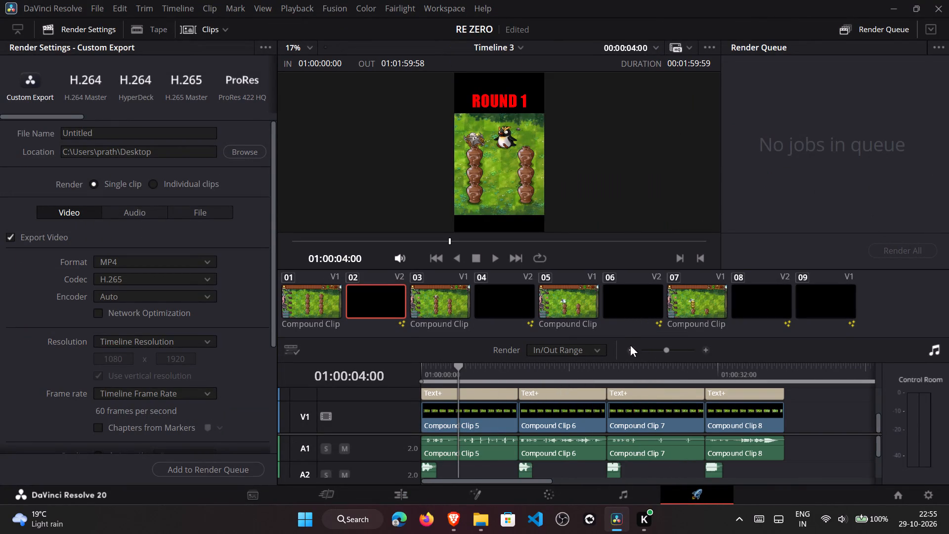
{"action": "left_click", "coordinate": [631, 352]}
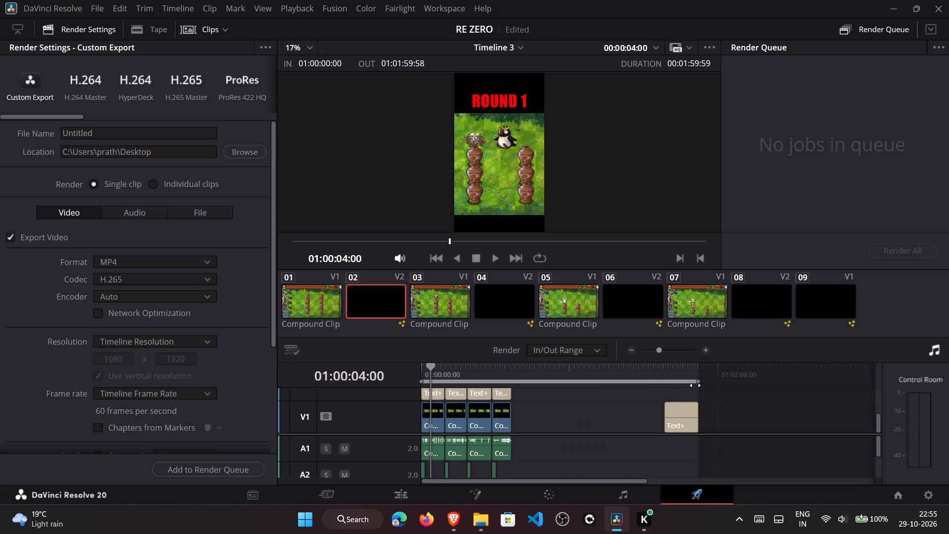
{"action": "left_click_drag", "start_coordinate": [695, 385], "coordinate": [509, 388]}
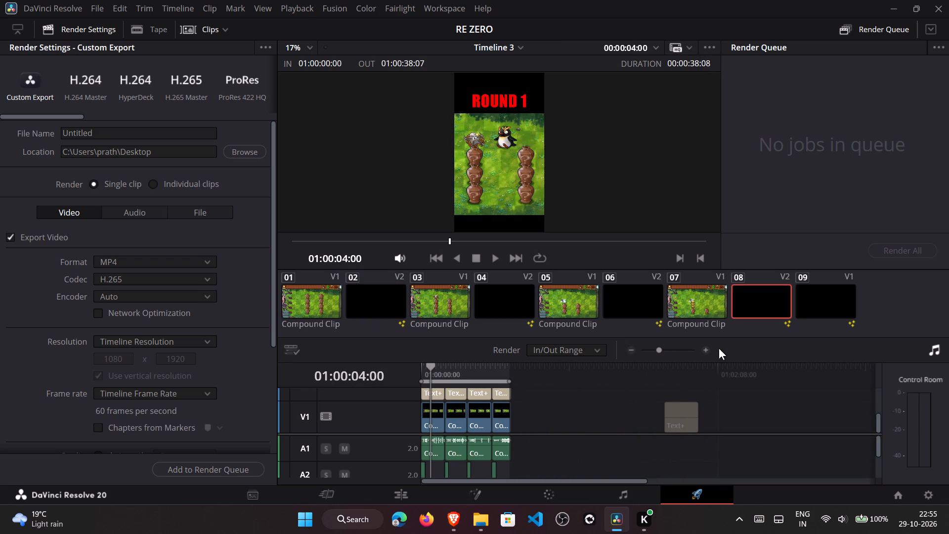
Extend the render range's out point to the exact end of Compound Clip 8, at 01:00:39:15.
{"action": "triple_click", "coordinate": [701, 349]}
{"action": "left_click", "coordinate": [701, 349]}
{"action": "left_click_drag", "start_coordinate": [454, 483], "coordinate": [478, 485]}
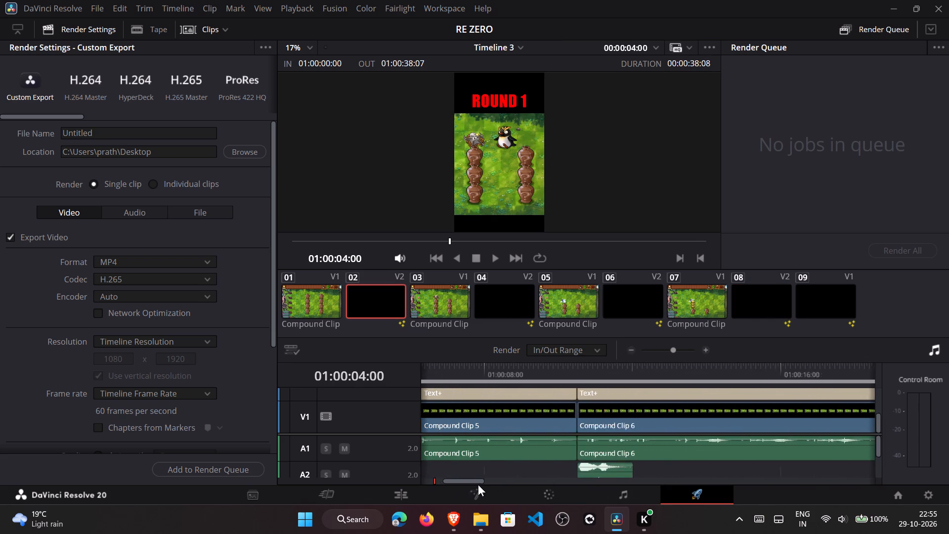
{"action": "left_click_drag", "start_coordinate": [478, 485], "coordinate": [574, 485]}
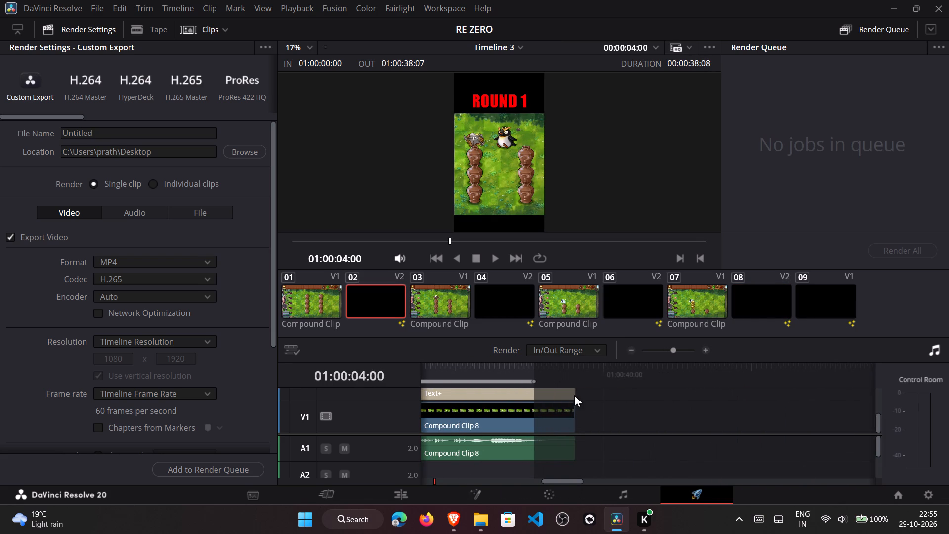
{"action": "left_click", "coordinate": [574, 379]}
{"action": "left_click", "coordinate": [703, 351]}
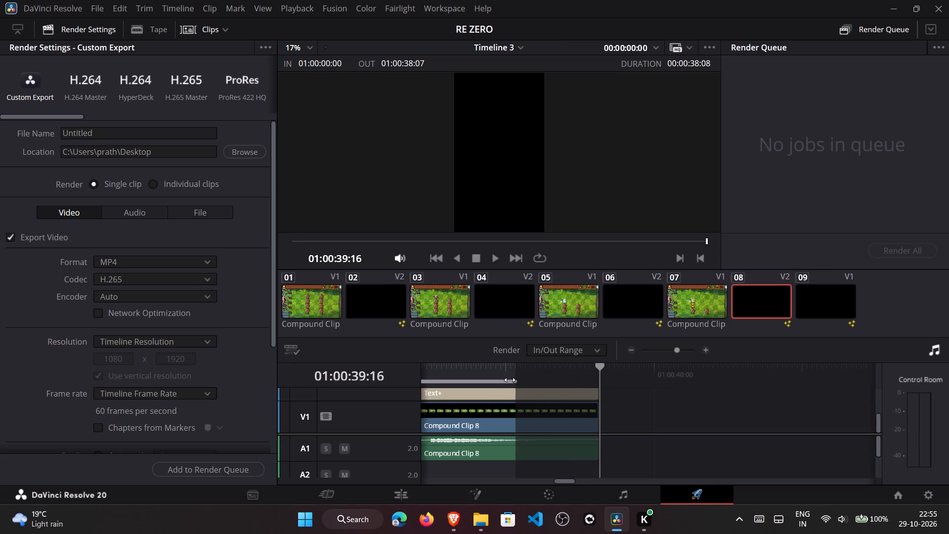
{"action": "left_click_drag", "start_coordinate": [511, 380], "coordinate": [600, 379]}
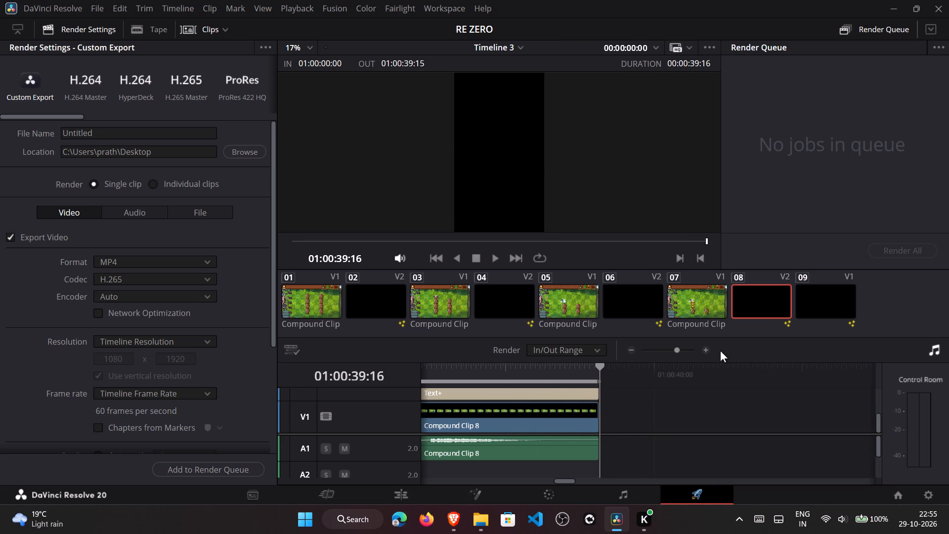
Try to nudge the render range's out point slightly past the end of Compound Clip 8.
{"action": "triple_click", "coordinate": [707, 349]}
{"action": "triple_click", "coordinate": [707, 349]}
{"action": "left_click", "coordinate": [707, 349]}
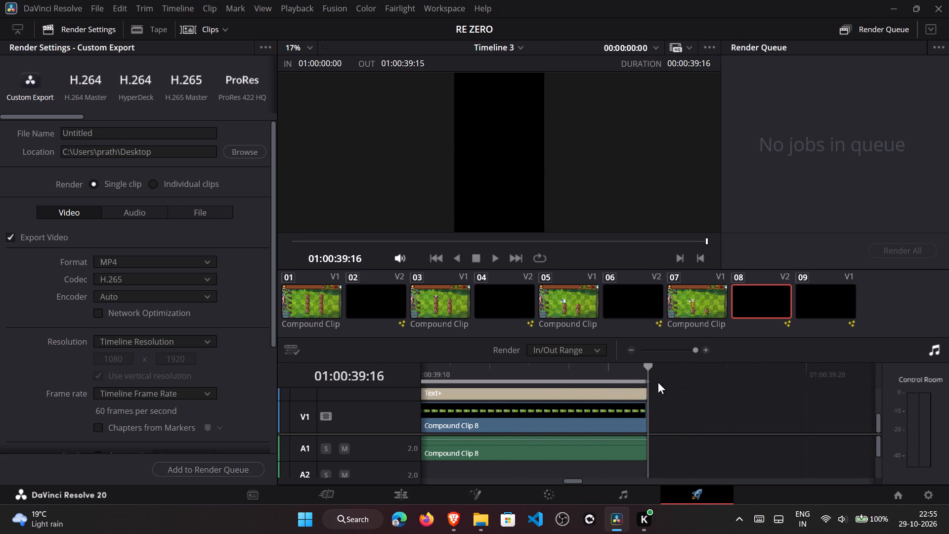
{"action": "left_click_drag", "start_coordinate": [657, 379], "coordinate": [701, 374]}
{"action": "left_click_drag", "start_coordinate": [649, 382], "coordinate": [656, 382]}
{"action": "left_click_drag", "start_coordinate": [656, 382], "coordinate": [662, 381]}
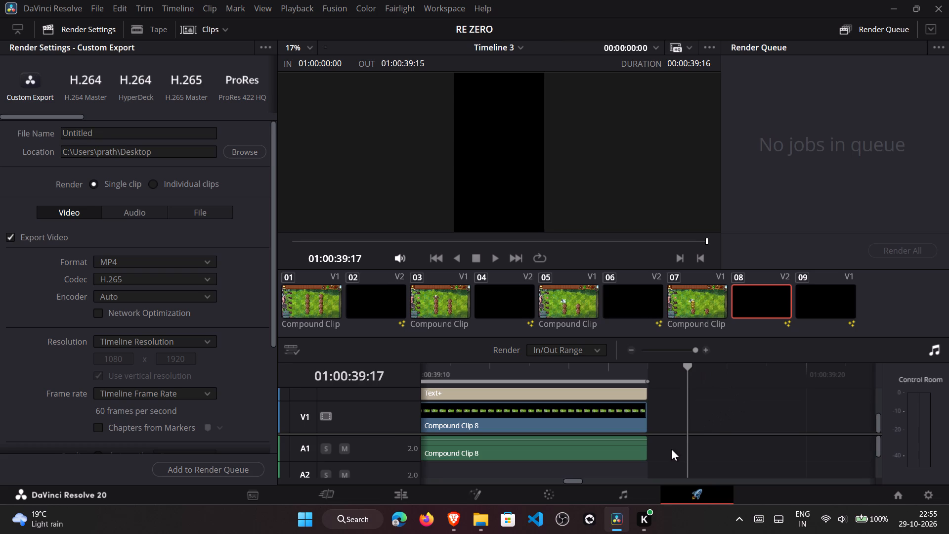
Clear the render file name Untitled in the Custom Export settings.
{"action": "scroll", "coordinate": [671, 449], "scroll_direction": "down", "scroll_amount": 2}
{"action": "scroll", "coordinate": [671, 449], "scroll_direction": "up", "scroll_amount": 5}
{"action": "left_click", "coordinate": [106, 139]}
{"action": "left_click_drag", "start_coordinate": [109, 136], "coordinate": [29, 127]}
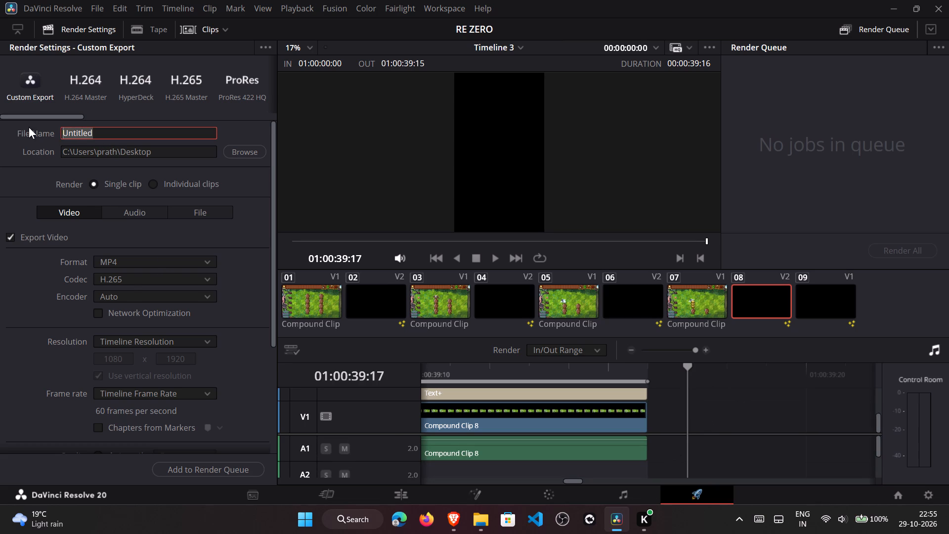
{"action": "key", "text": "BackSpace"}
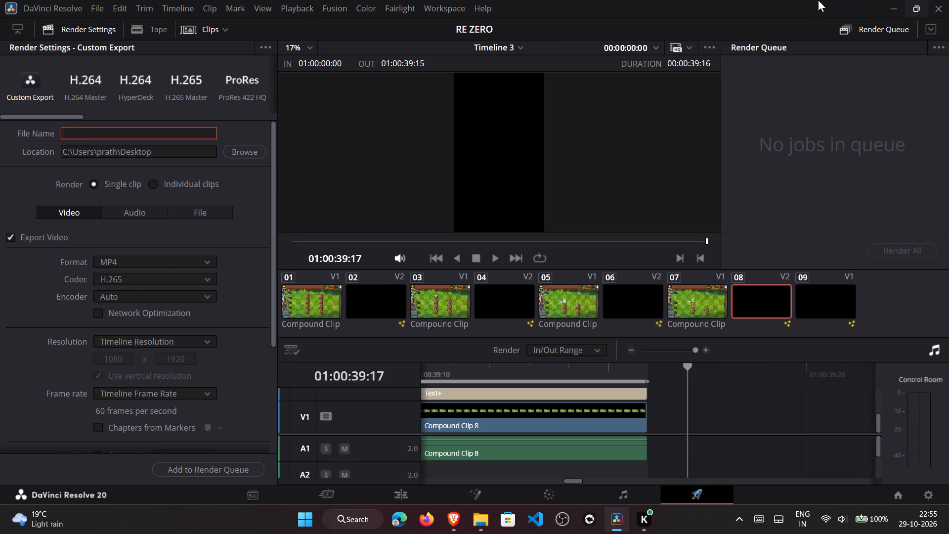
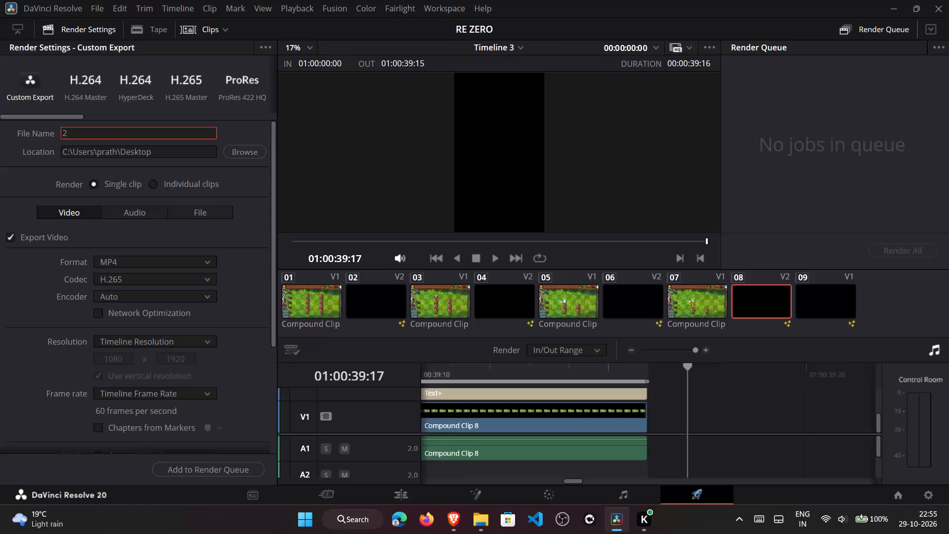
Check the video export settings for file 28 and add the Timeline 3 export to the render queue.
{"action": "left_click", "coordinate": [245, 190]}
{"action": "scroll", "coordinate": [246, 192], "scroll_direction": "down", "scroll_amount": 2}
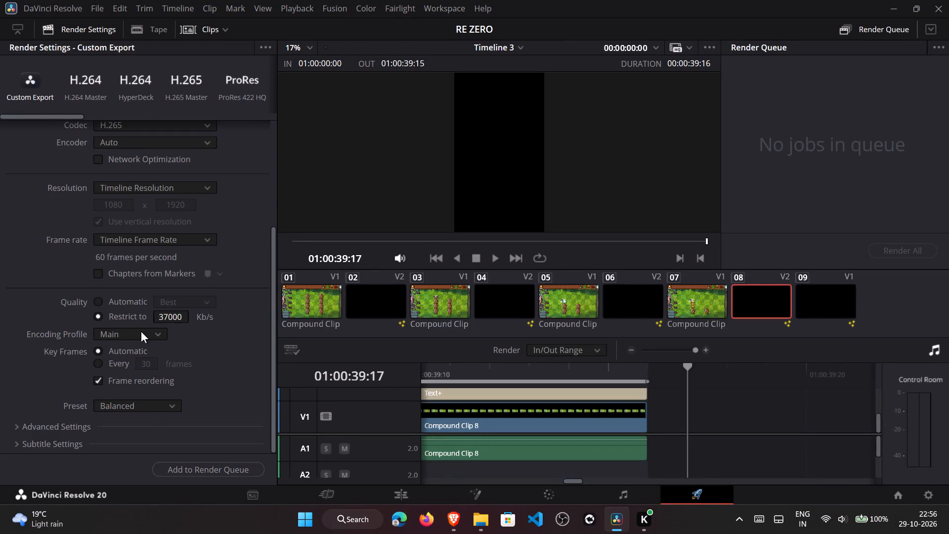
{"action": "scroll", "coordinate": [141, 331], "scroll_direction": "up", "scroll_amount": 1}
{"action": "scroll", "coordinate": [187, 237], "scroll_direction": "up", "scroll_amount": 1}
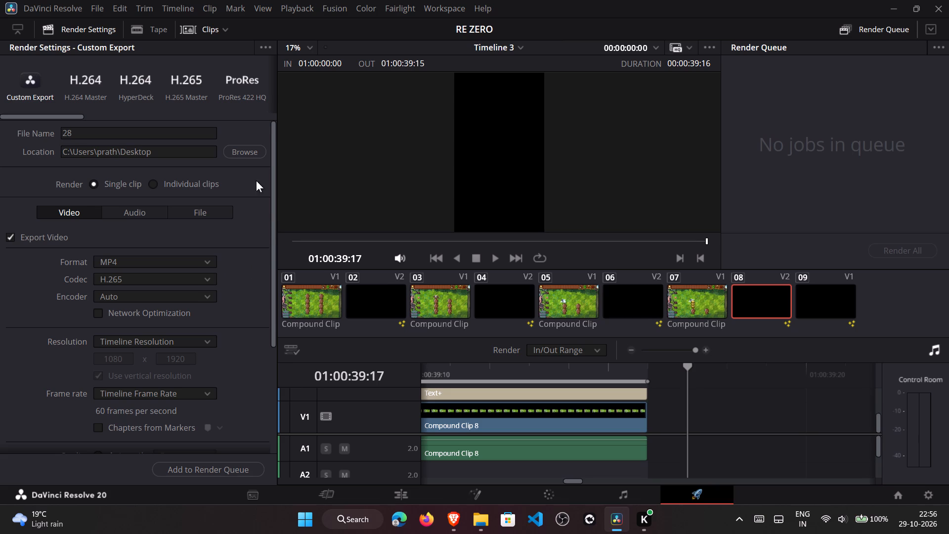
{"action": "left_click_drag", "start_coordinate": [274, 132], "coordinate": [278, 119]}
{"action": "scroll", "coordinate": [235, 228], "scroll_direction": "down", "scroll_amount": 1}
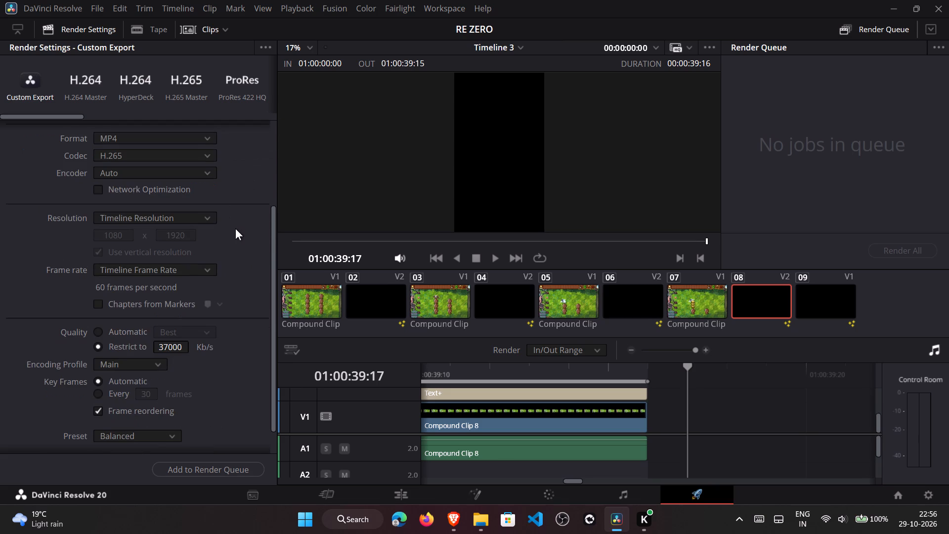
{"action": "scroll", "coordinate": [235, 228], "scroll_direction": "down", "scroll_amount": 1}
{"action": "left_click", "coordinate": [207, 466]}
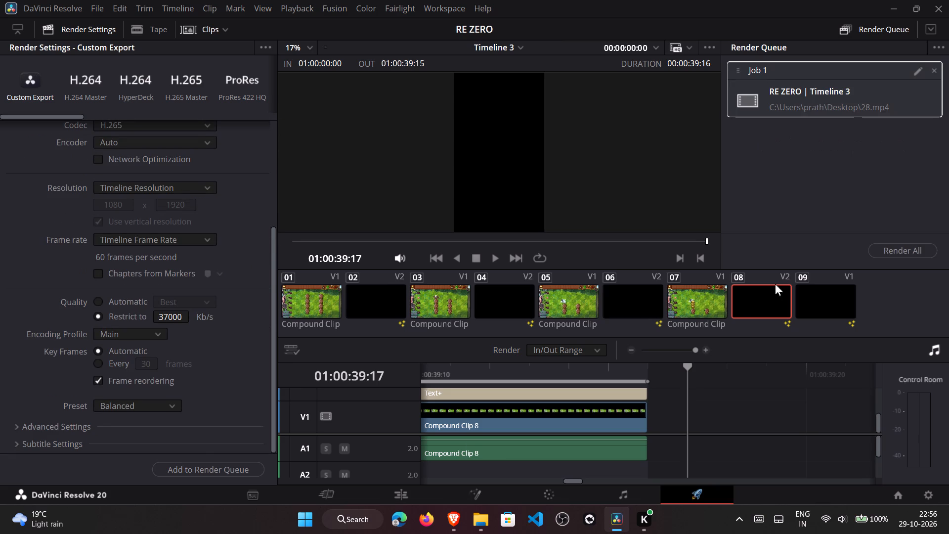
Place the playhead on the last frame of Compound Clip 8 and render the queued job to 28.mp4.
{"action": "left_click", "coordinate": [605, 375]}
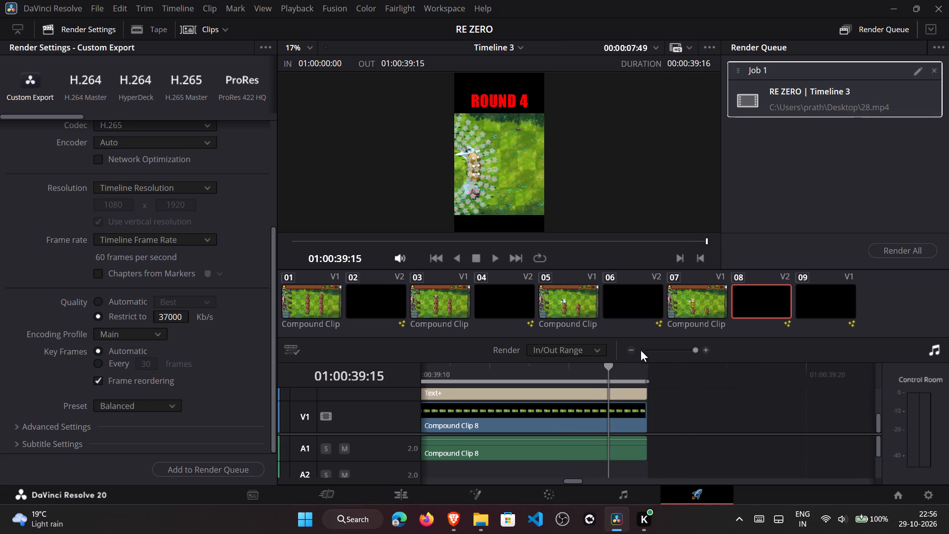
{"action": "left_click", "coordinate": [632, 349]}
{"action": "triple_click", "coordinate": [632, 349]}
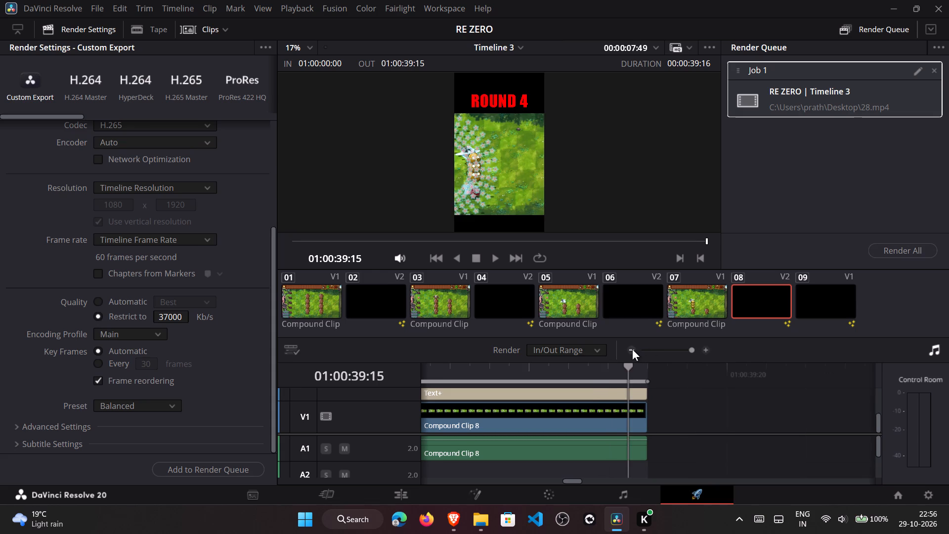
{"action": "left_click", "coordinate": [632, 349]}
{"action": "left_click_drag", "start_coordinate": [560, 480], "coordinate": [383, 478]}
{"action": "left_click", "coordinate": [928, 257]}
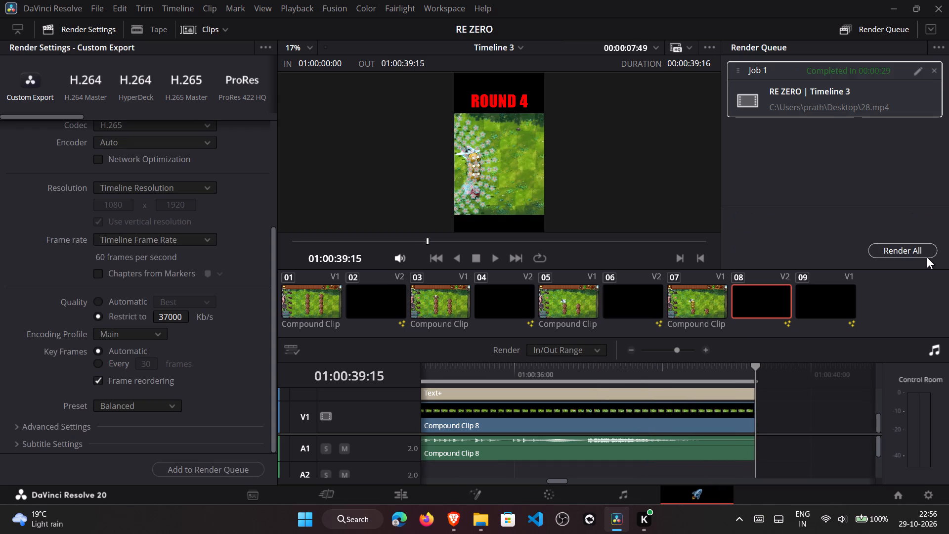
Remove the completed Timeline 3 job from the render queue.
{"action": "left_click", "coordinate": [935, 71]}
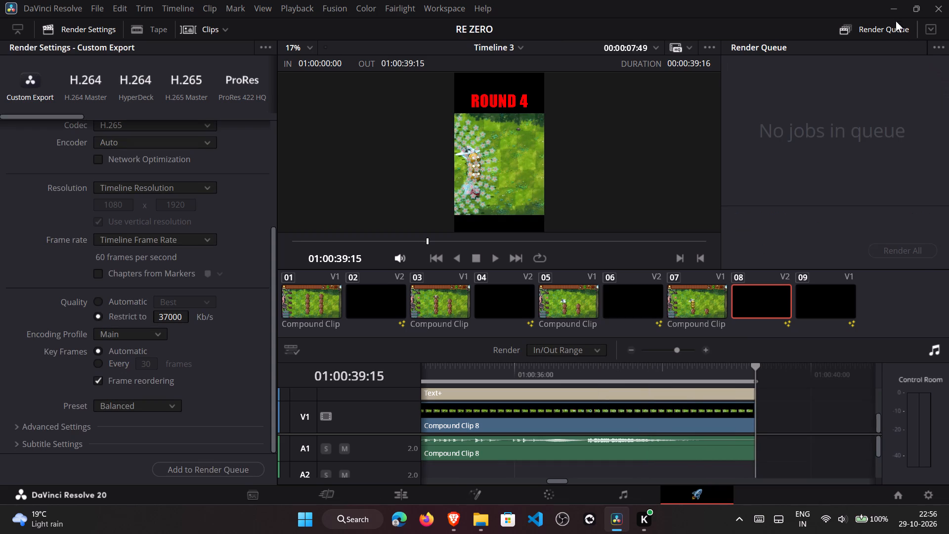
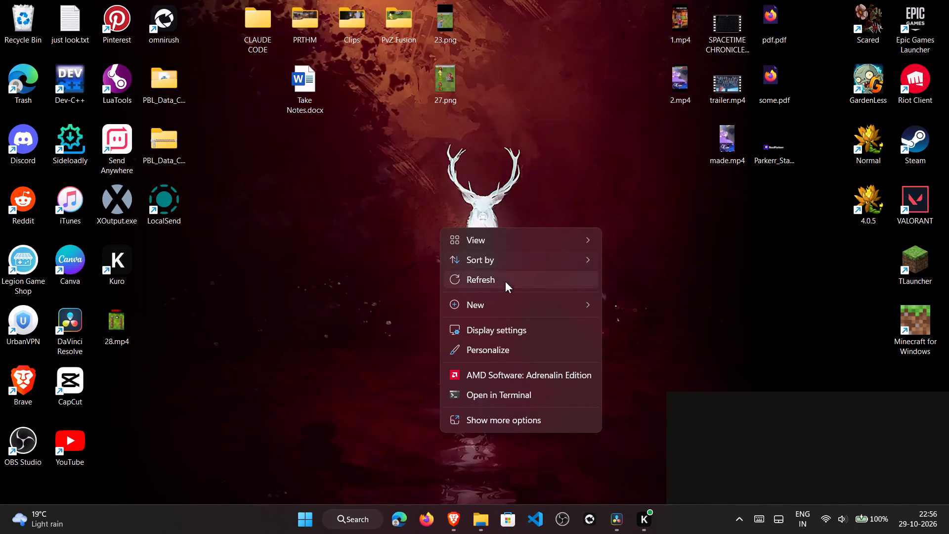
Return to DaVinci Resolve and set Timeline 3's render range to Entire Timeline.
{"action": "left_click", "coordinate": [505, 281]}
{"action": "left_click", "coordinate": [612, 524]}
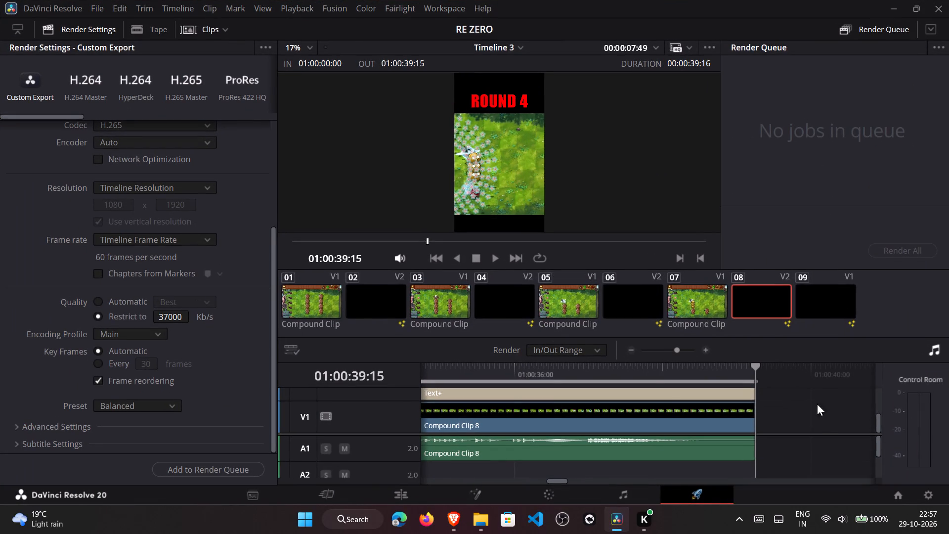
{"action": "double_click", "coordinate": [633, 352]}
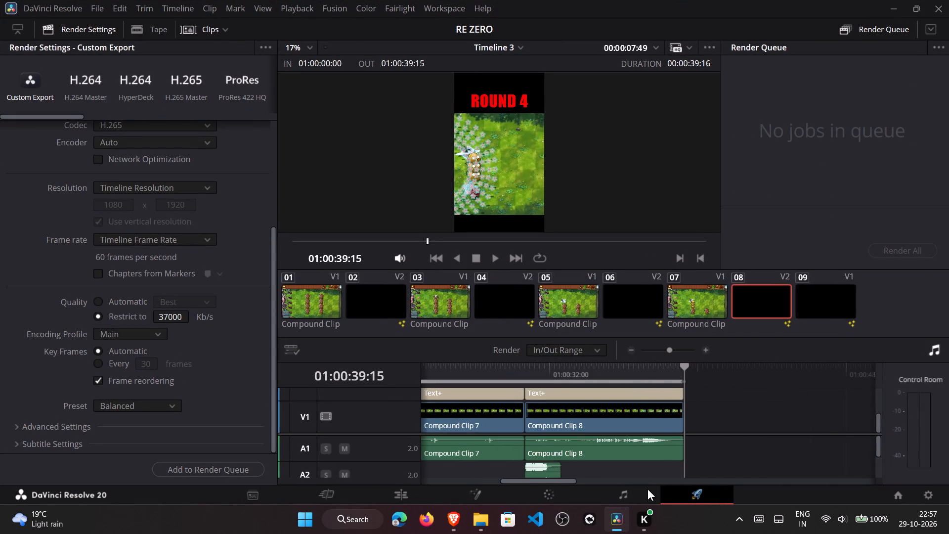
{"action": "left_click_drag", "start_coordinate": [559, 482], "coordinate": [410, 483]}
{"action": "left_click", "coordinate": [392, 496]}
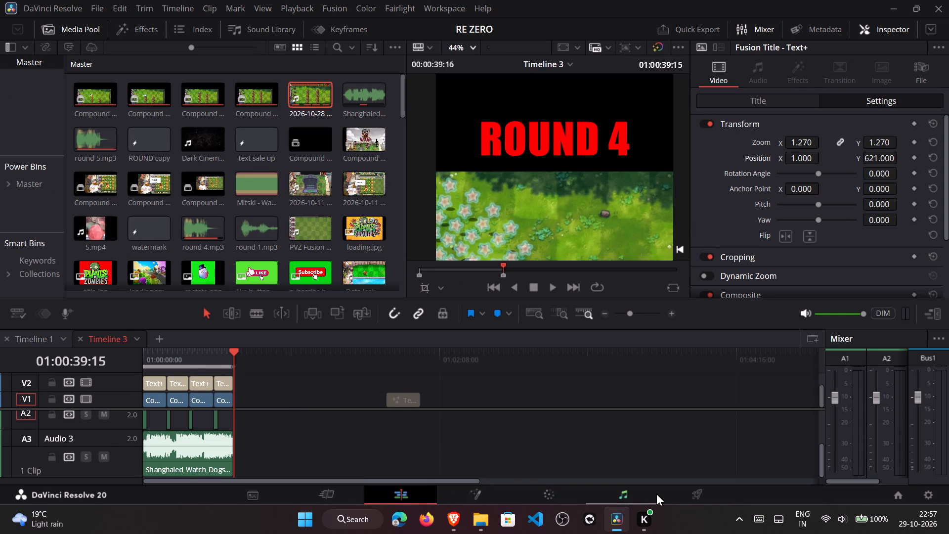
{"action": "left_click", "coordinate": [678, 487]}
{"action": "left_click", "coordinate": [600, 348]}
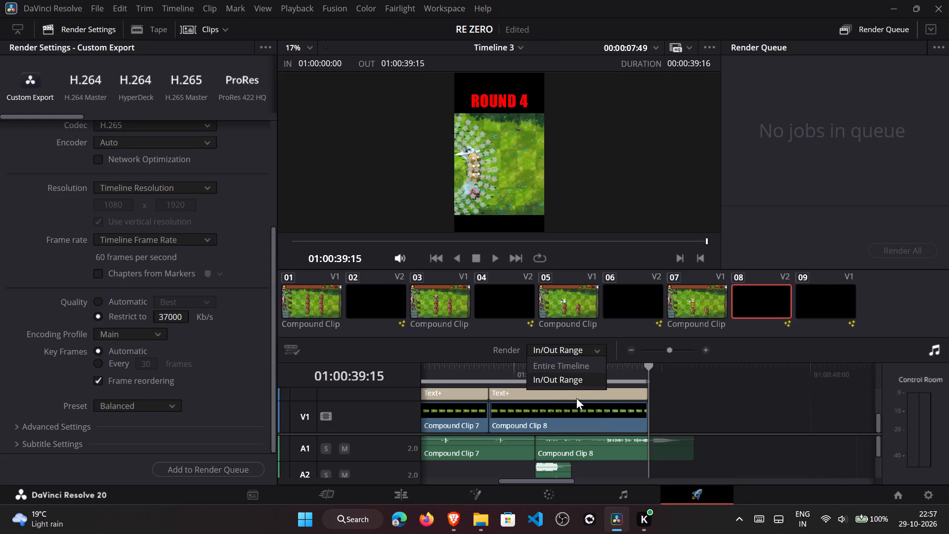
{"action": "left_click", "coordinate": [584, 370]}
Move the stray Text+ title farther along V1 on the Edit page, away from the round clips.
{"action": "left_click", "coordinate": [398, 497]}
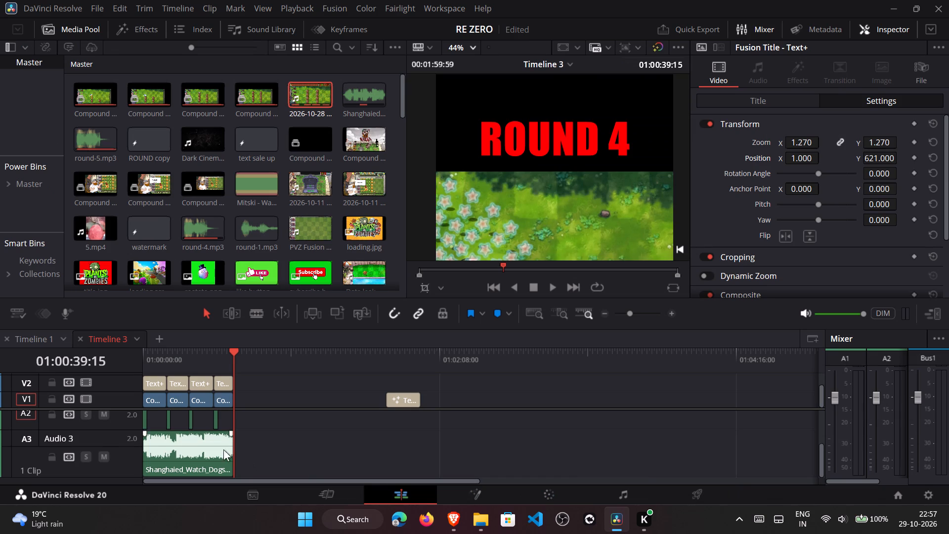
{"action": "left_click_drag", "start_coordinate": [400, 403], "coordinate": [352, 390]}
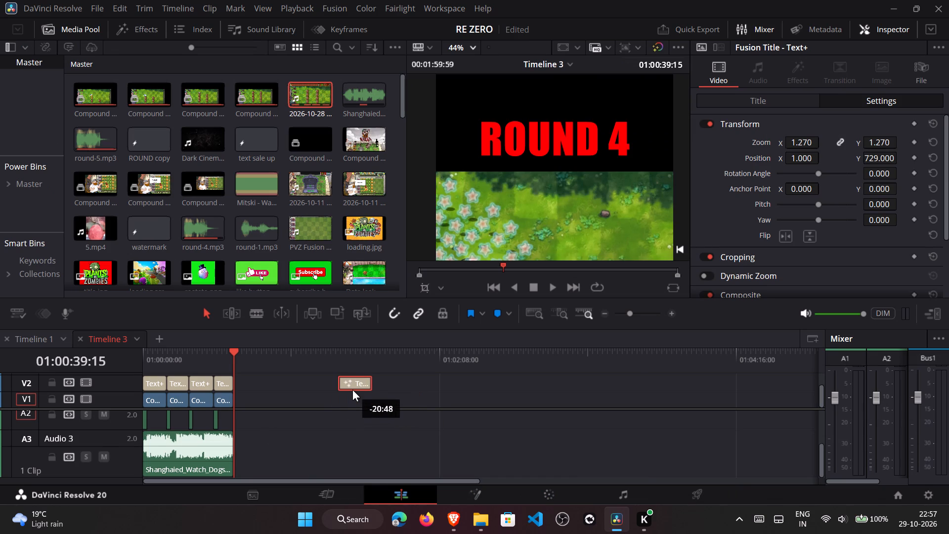
{"action": "left_click_drag", "start_coordinate": [352, 390], "coordinate": [507, 404]}
Delete the four compound clips and their audio from V1 and A1, keeping the Text+ titles on V2.
{"action": "left_click_drag", "start_coordinate": [271, 402], "coordinate": [133, 399]}
{"action": "scroll", "coordinate": [269, 432], "scroll_direction": "up", "scroll_amount": 3}
{"action": "right_click", "coordinate": [214, 422]}
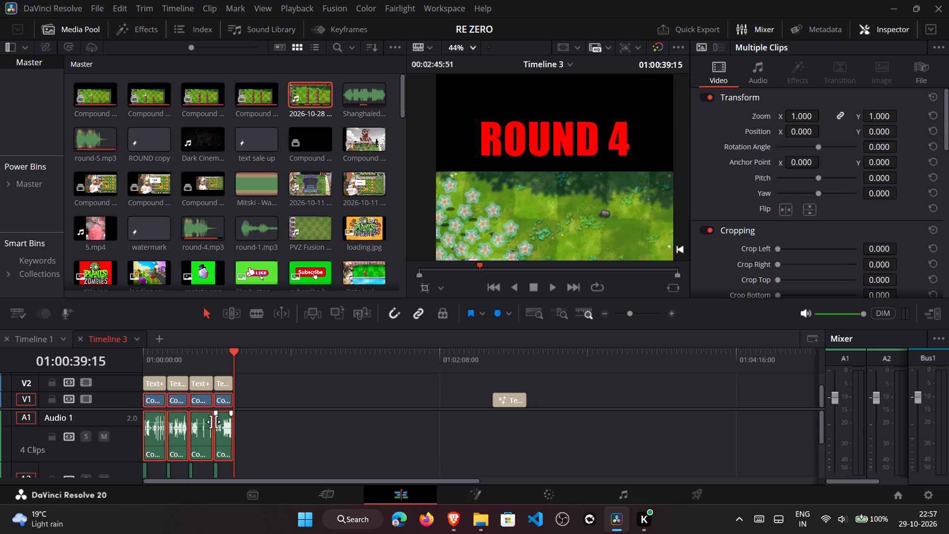
{"action": "left_click", "coordinate": [283, 402]}
{"action": "left_click_drag", "start_coordinate": [283, 402], "coordinate": [168, 402]}
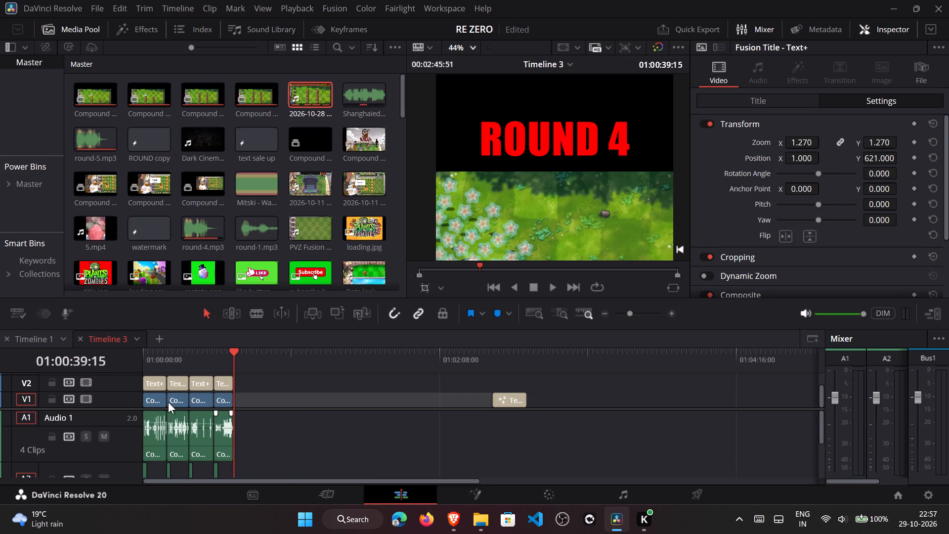
{"action": "left_click_drag", "start_coordinate": [168, 402], "coordinate": [134, 436]}
{"action": "left_click_drag", "start_coordinate": [278, 435], "coordinate": [144, 413]}
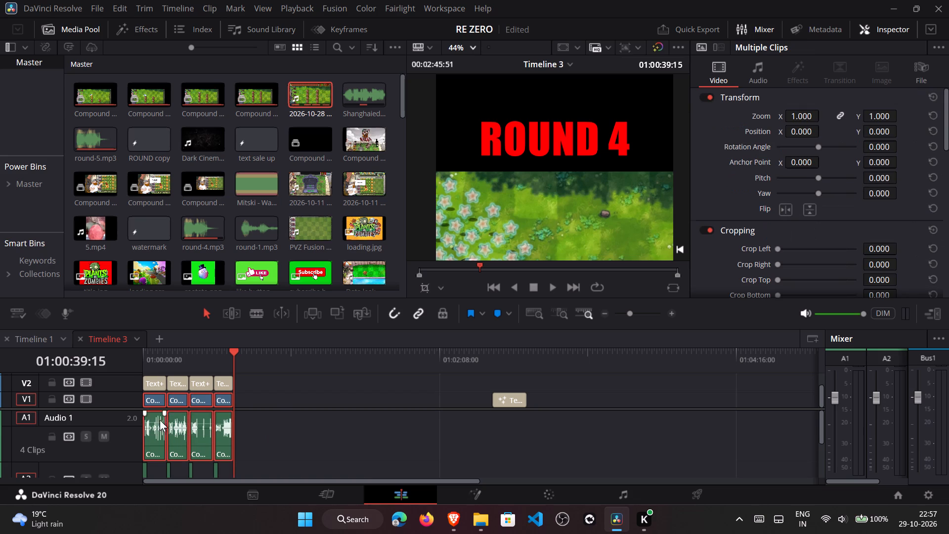
{"action": "right_click", "coordinate": [226, 450]}
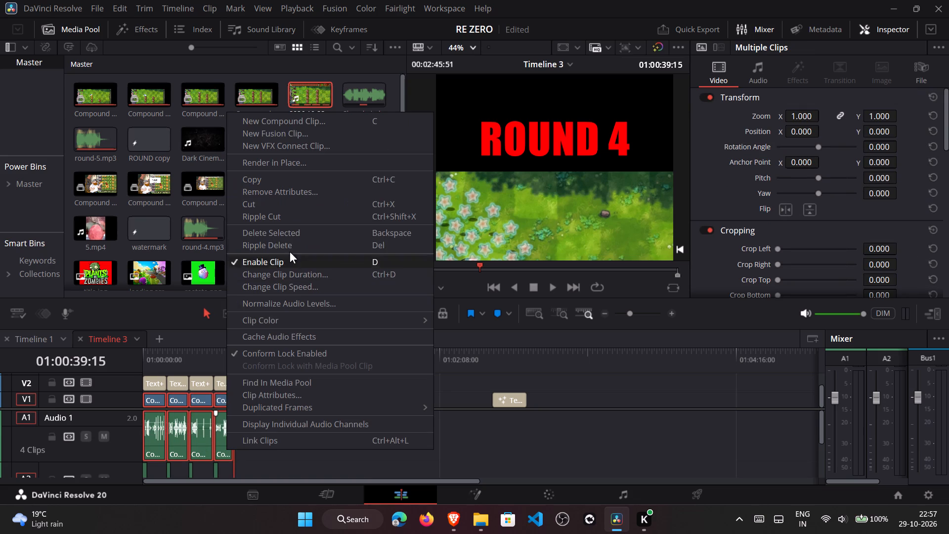
{"action": "left_click", "coordinate": [290, 233]}
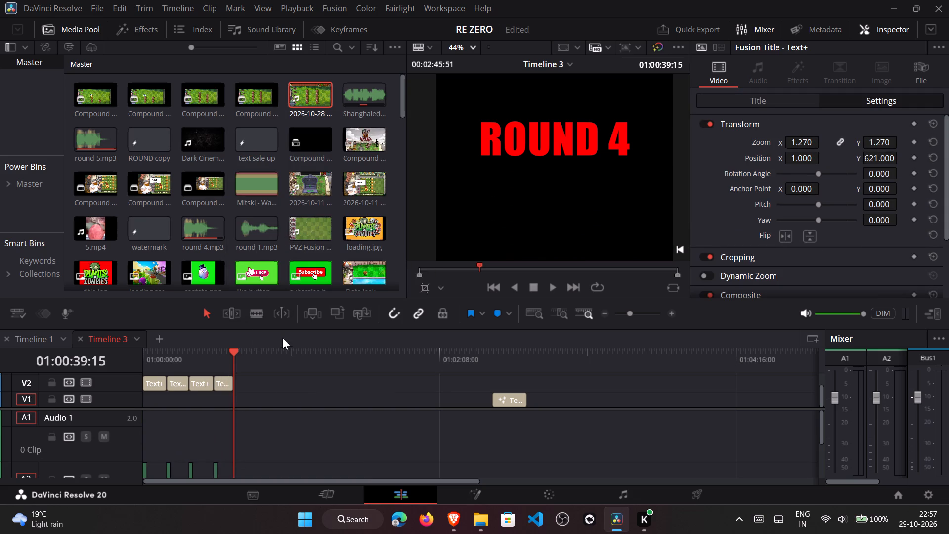
Delete the first four compound clips and the adjacent 2026-10-28 gameplay recording from the media pool.
{"action": "left_click_drag", "start_coordinate": [71, 101], "coordinate": [113, 102]}
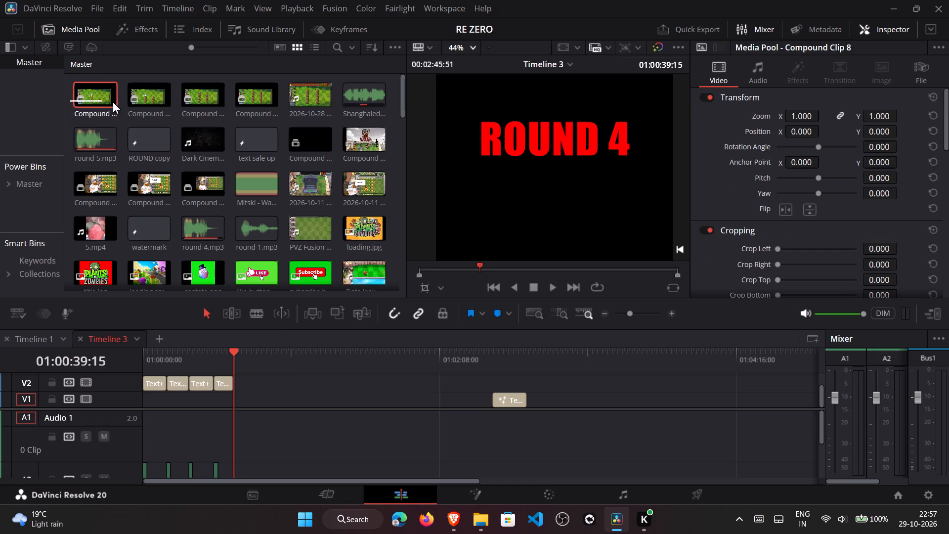
{"action": "left_click_drag", "start_coordinate": [113, 102], "coordinate": [317, 94]}
{"action": "right_click", "coordinate": [317, 94]}
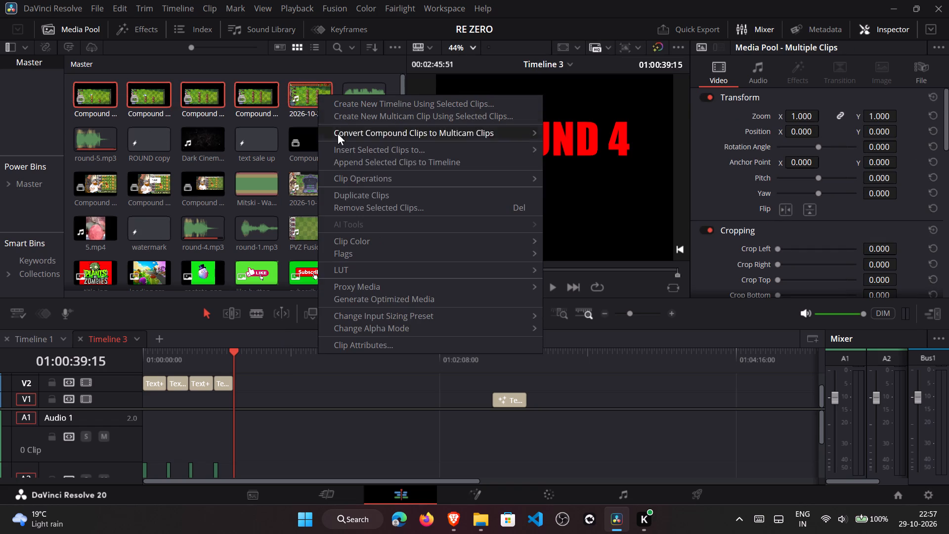
{"action": "left_click", "coordinate": [361, 208]}
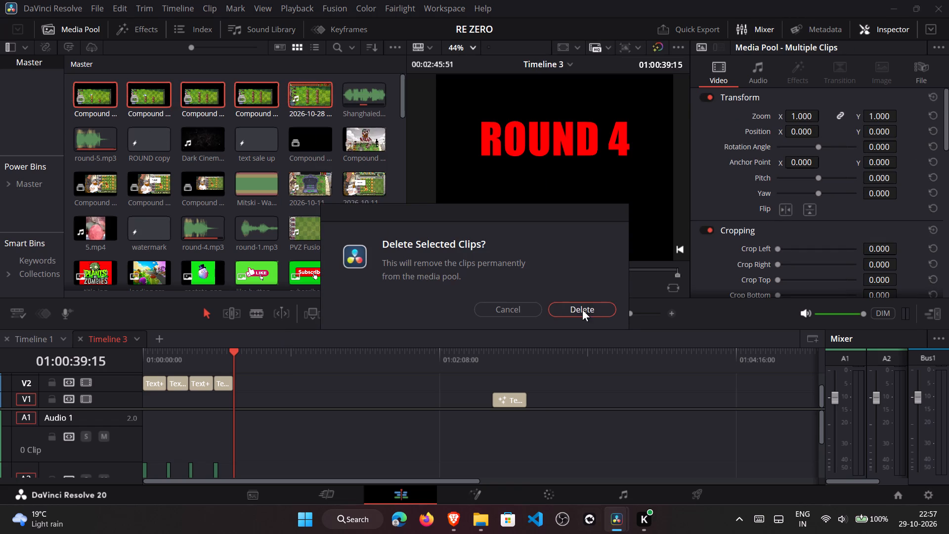
{"action": "left_click", "coordinate": [582, 310]}
{"action": "left_click", "coordinate": [473, 522]}
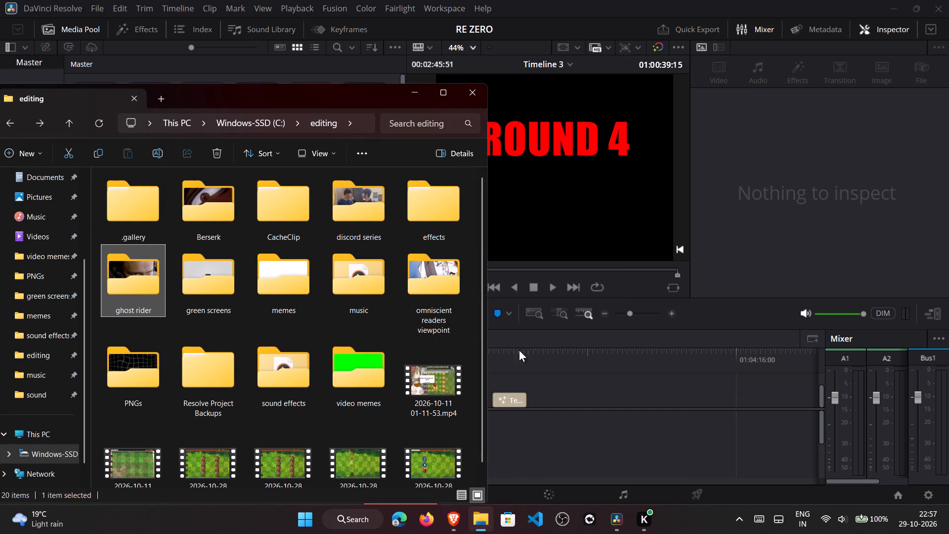
{"action": "scroll", "coordinate": [140, 423], "scroll_direction": "down", "scroll_amount": 2}
{"action": "double_click", "coordinate": [183, 440]}
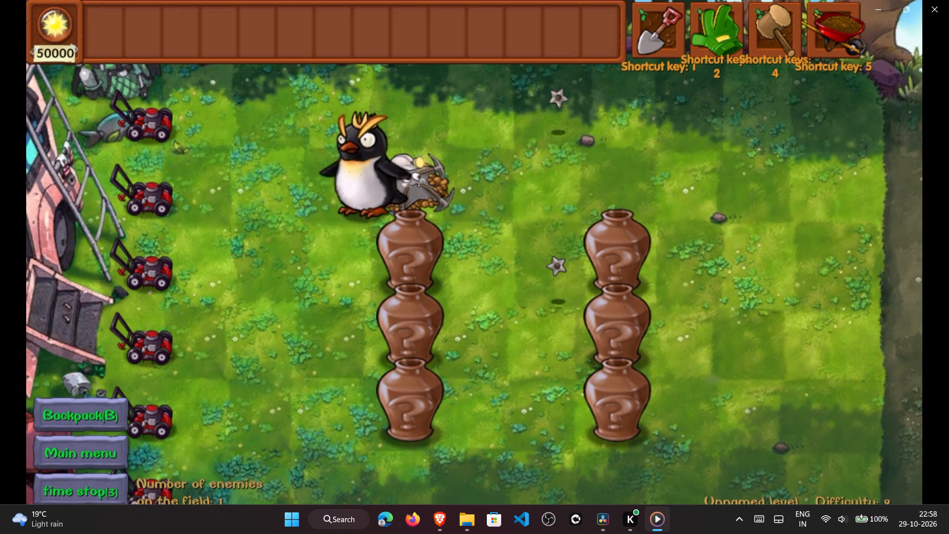
{"action": "left_click", "coordinate": [948, 0]}
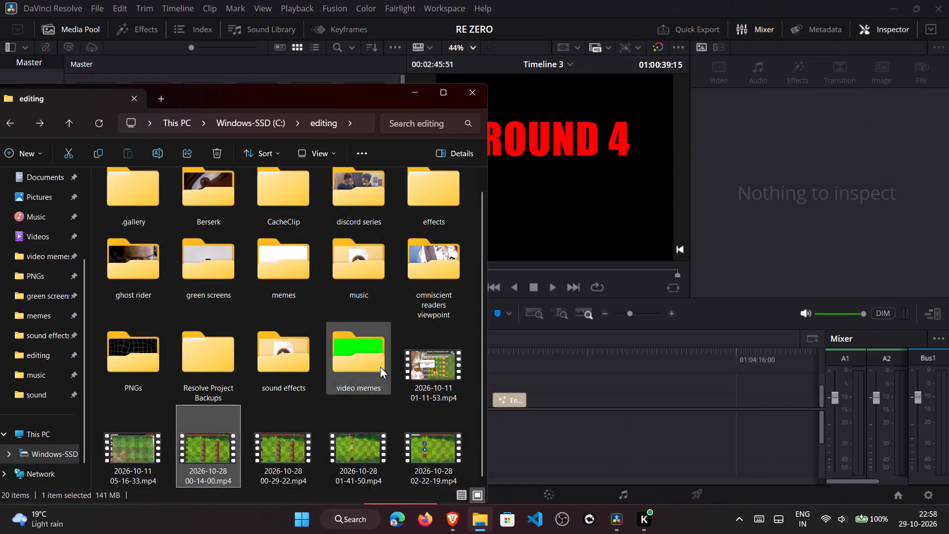
{"action": "left_click", "coordinate": [262, 435]}
{"action": "left_click", "coordinate": [224, 455]}
{"action": "left_click", "coordinate": [223, 155]}
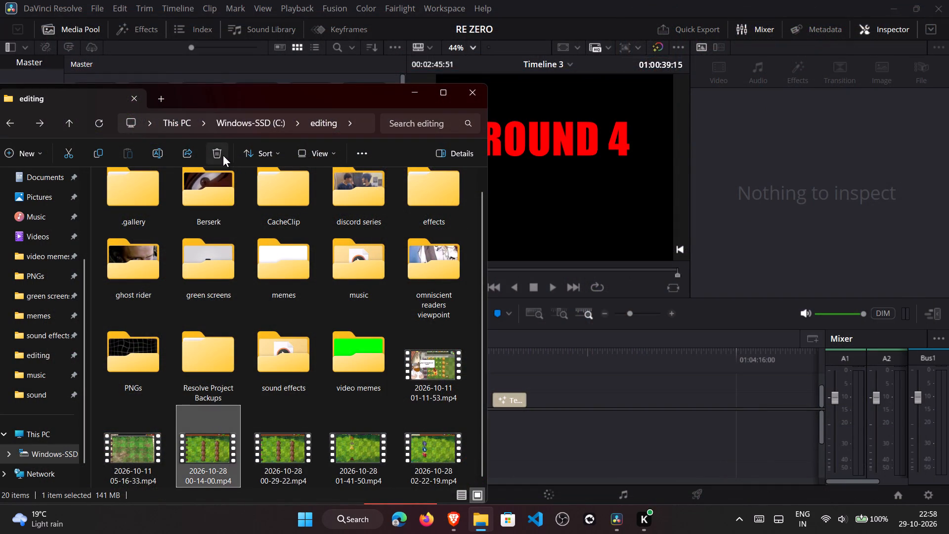
{"action": "left_click_drag", "start_coordinate": [202, 448], "coordinate": [620, 429]}
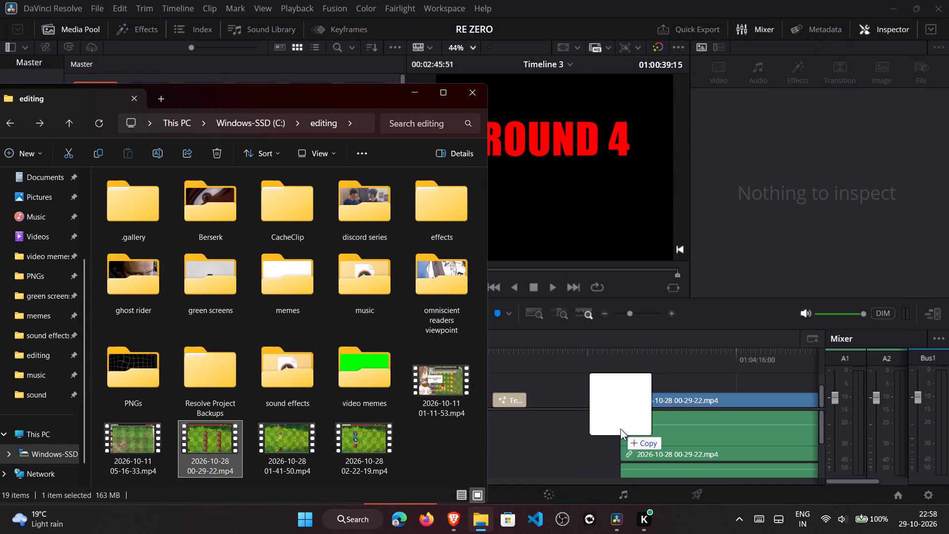
{"action": "left_click_drag", "start_coordinate": [620, 429], "coordinate": [615, 427]}
{"action": "left_click", "coordinate": [607, 314]}
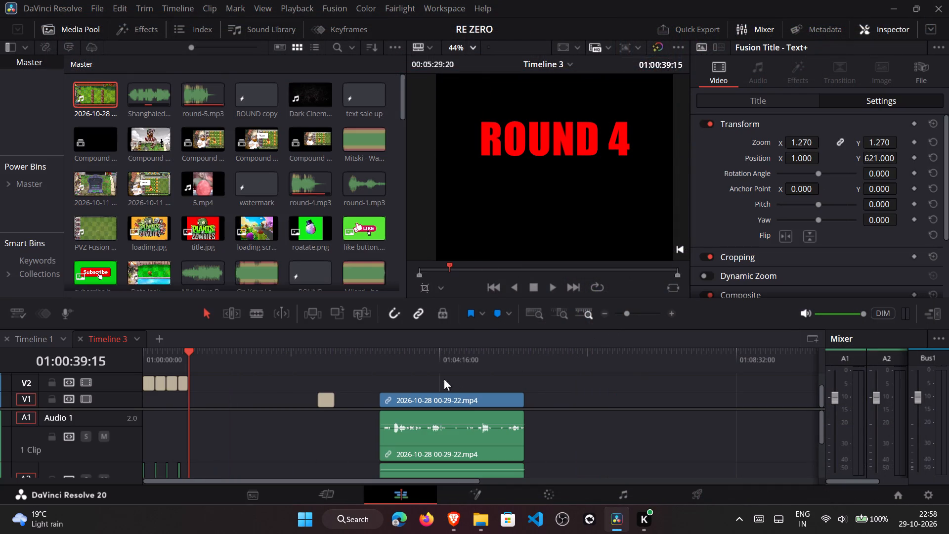
Move the stray Text+ title from V1 up to V2.
{"action": "left_click_drag", "start_coordinate": [333, 402], "coordinate": [331, 388]}
{"action": "left_click_drag", "start_coordinate": [433, 386], "coordinate": [439, 413]}
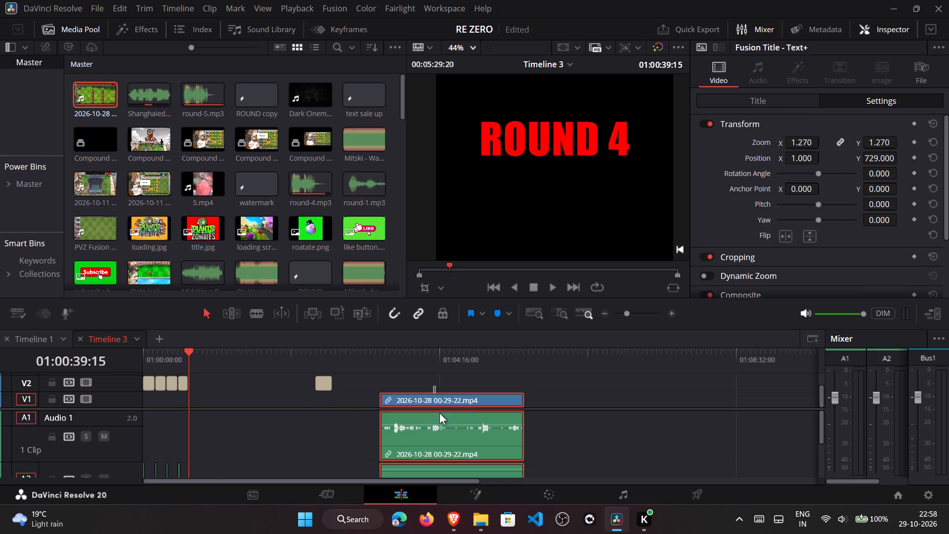
{"action": "left_click_drag", "start_coordinate": [439, 413], "coordinate": [443, 446]}
{"action": "right_click", "coordinate": [443, 446]}
{"action": "left_click", "coordinate": [489, 427]}
{"action": "right_click", "coordinate": [482, 406]}
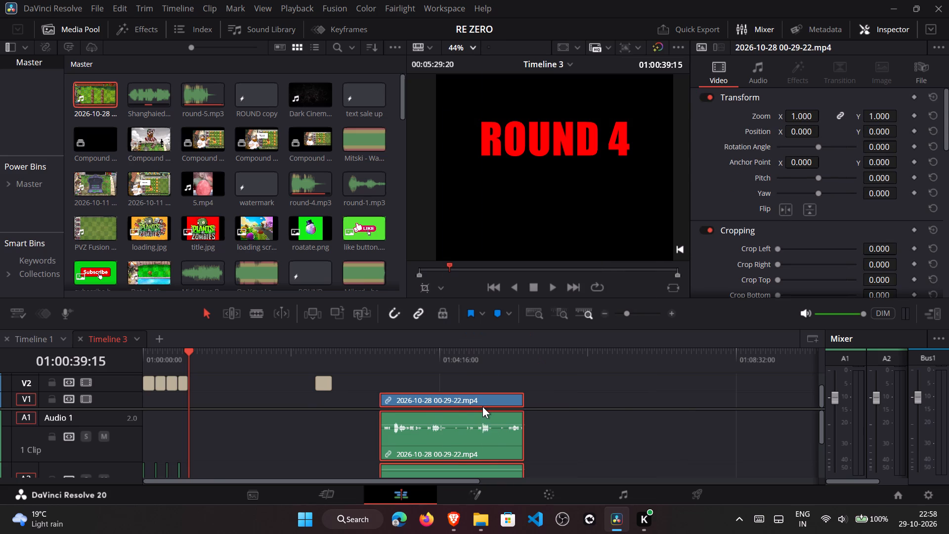
{"action": "left_click", "coordinate": [494, 432]}
{"action": "left_click", "coordinate": [547, 443]}
{"action": "scroll", "coordinate": [476, 444], "scroll_direction": "down", "scroll_amount": 2}
{"action": "left_click", "coordinate": [473, 426]}
{"action": "right_click", "coordinate": [473, 426]}
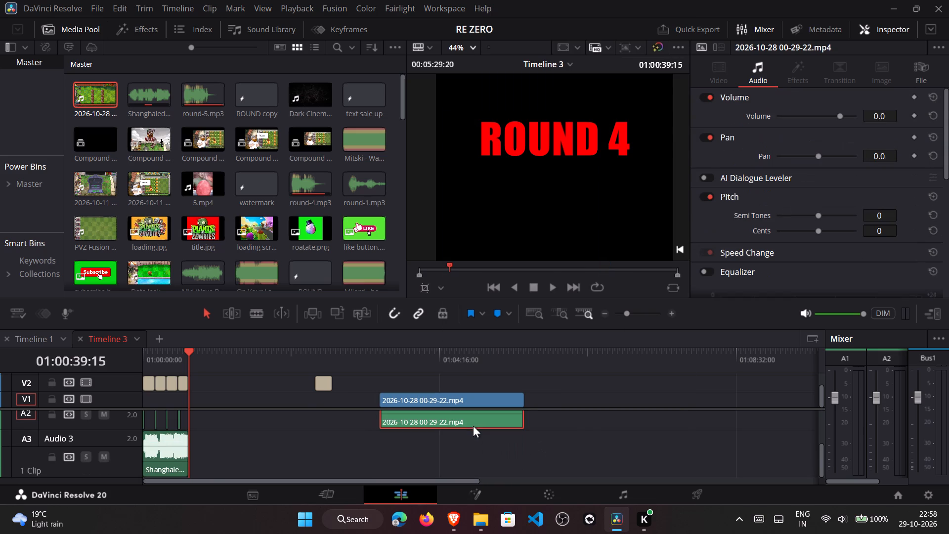
{"action": "left_click", "coordinate": [514, 223]}
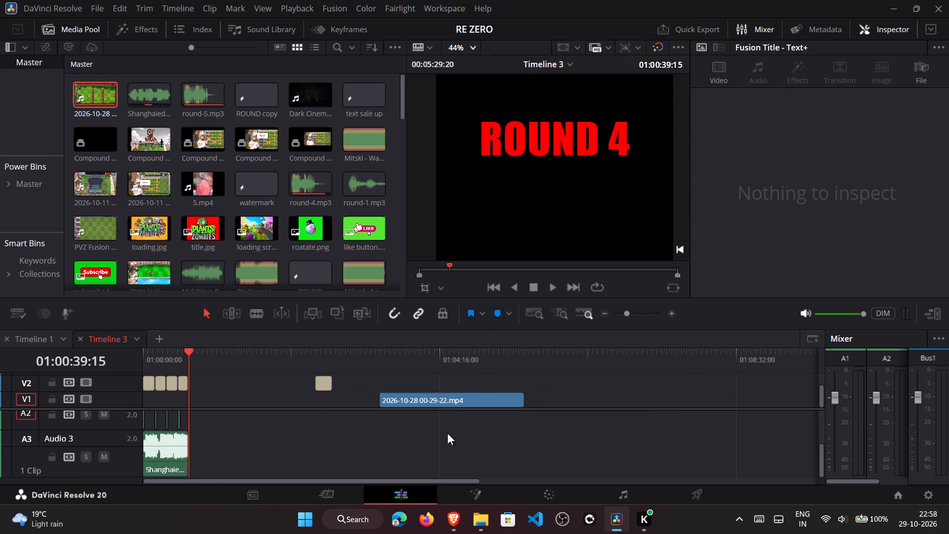
{"action": "scroll", "coordinate": [447, 433], "scroll_direction": "up", "scroll_amount": 2}
{"action": "left_click_drag", "start_coordinate": [442, 386], "coordinate": [445, 449]}
{"action": "right_click", "coordinate": [445, 449]}
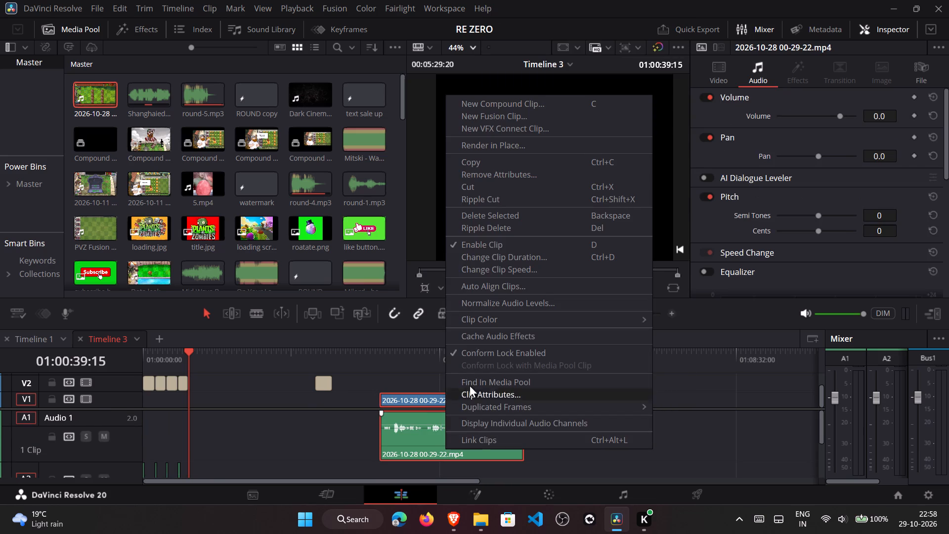
{"action": "left_click", "coordinate": [472, 444]}
{"action": "left_click", "coordinate": [613, 425]}
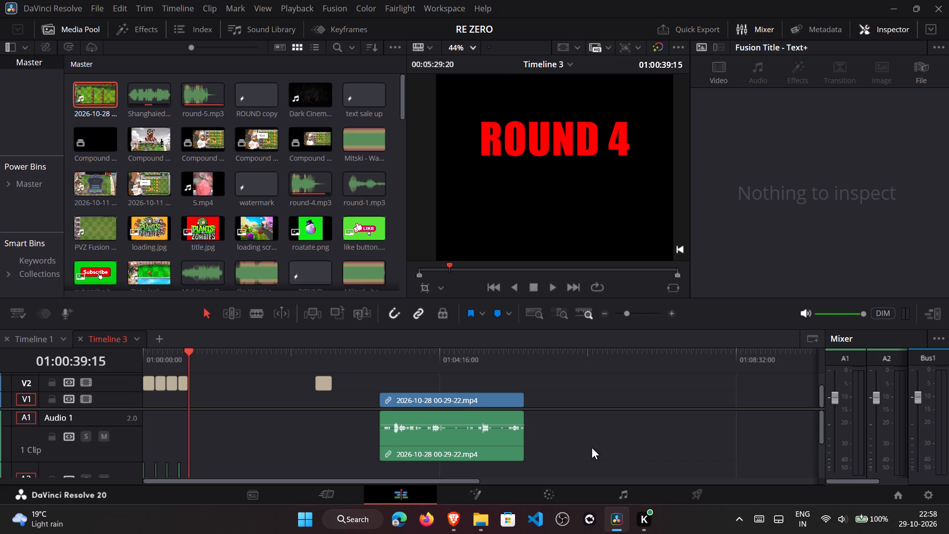
{"action": "left_click_drag", "start_coordinate": [454, 399], "coordinate": [294, 393]}
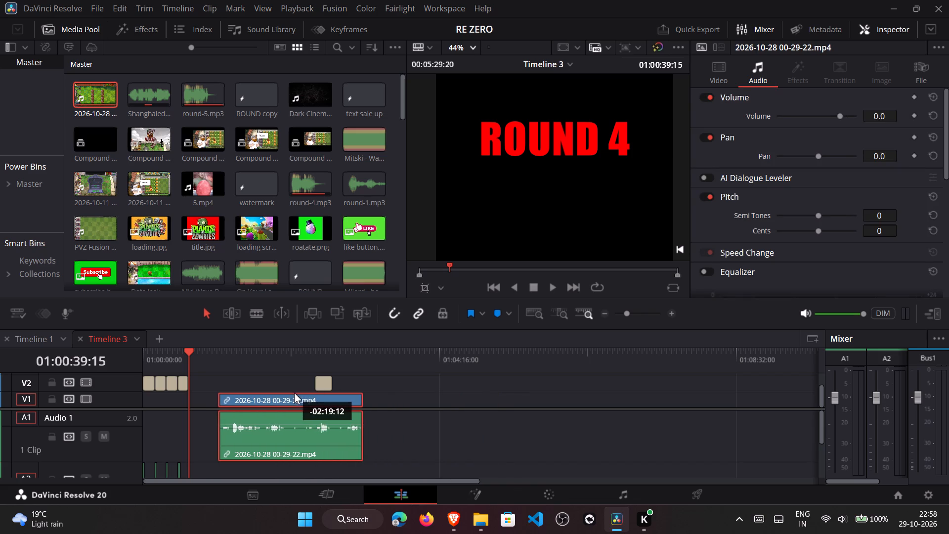
{"action": "left_click_drag", "start_coordinate": [294, 393], "coordinate": [440, 415]}
{"action": "left_click", "coordinate": [357, 355]}
{"action": "left_click", "coordinate": [365, 354]}
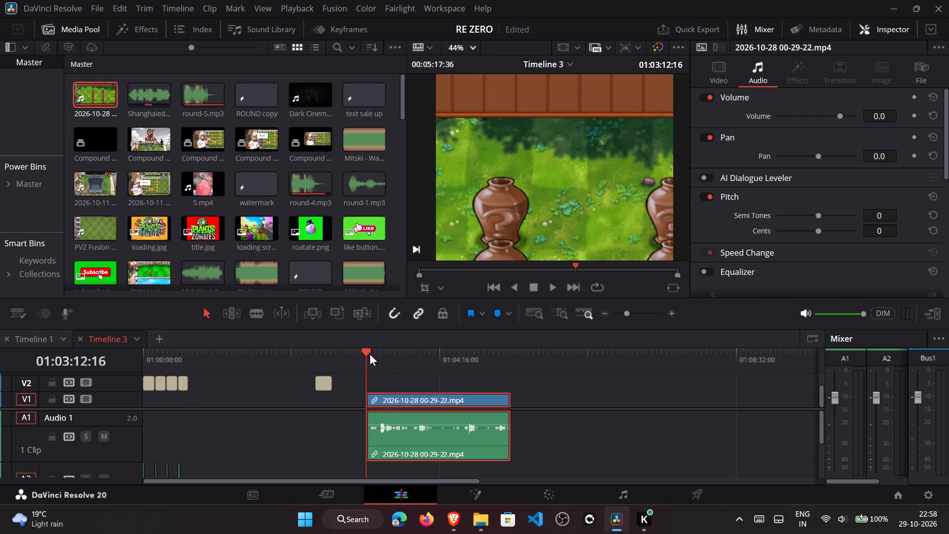
{"action": "scroll", "coordinate": [533, 152], "scroll_direction": "down", "scroll_amount": 16}
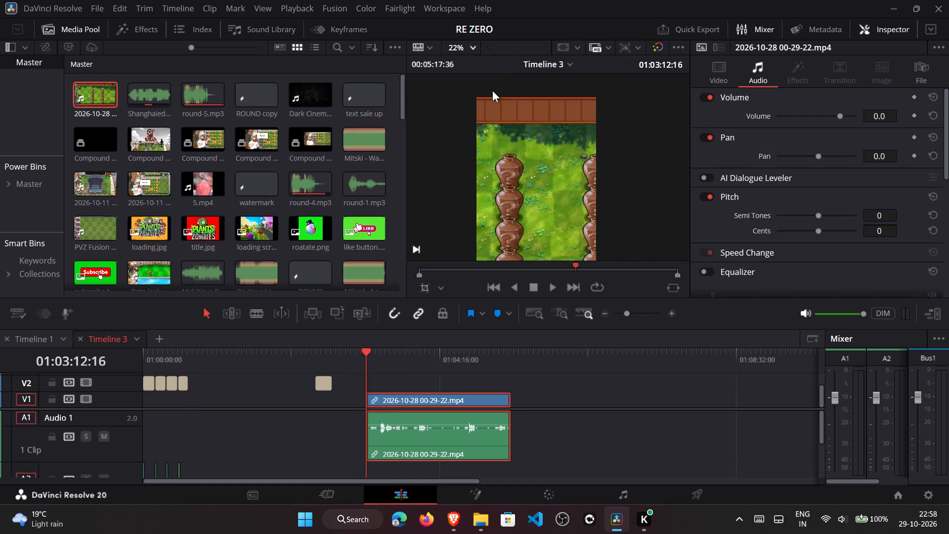
{"action": "scroll", "coordinate": [492, 90], "scroll_direction": "down", "scroll_amount": 5}
{"action": "left_click", "coordinate": [468, 51]}
{"action": "left_click", "coordinate": [469, 59]}
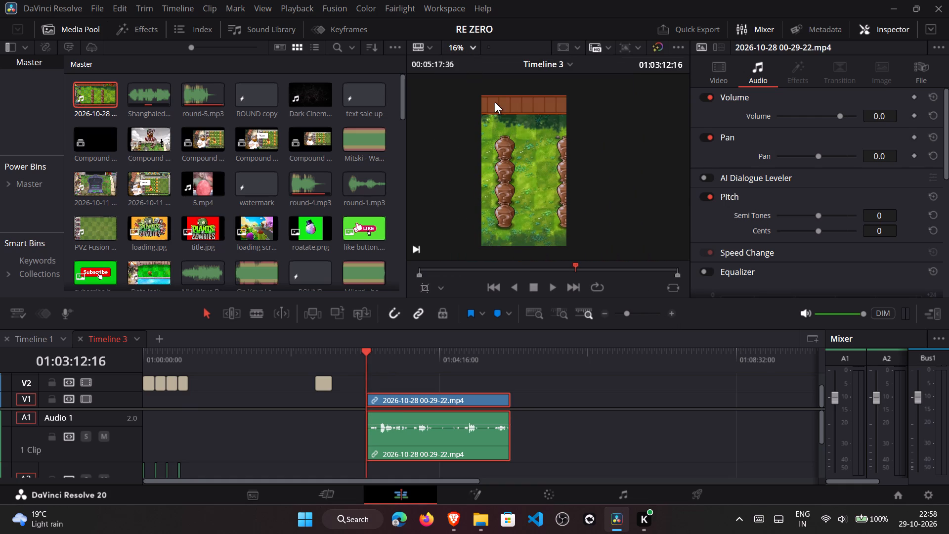
{"action": "left_click", "coordinate": [409, 367]}
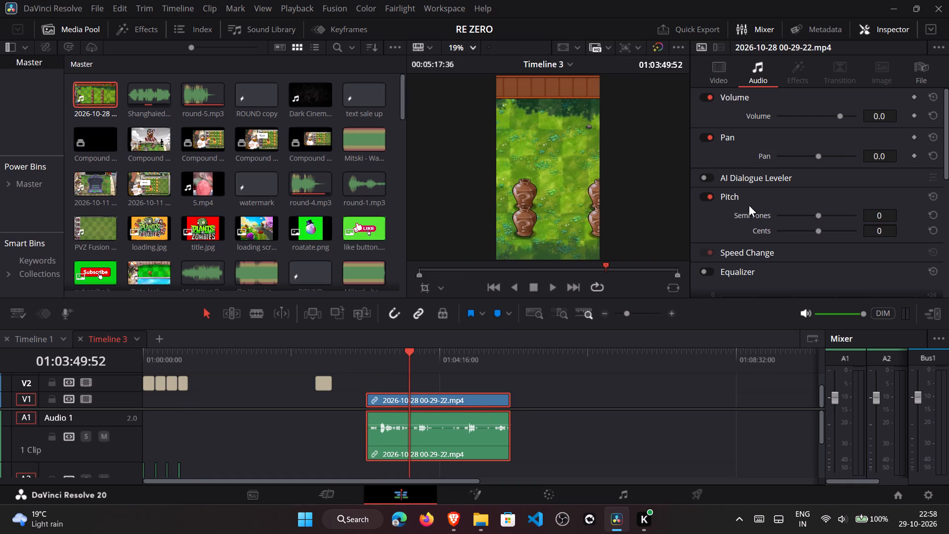
{"action": "left_click", "coordinate": [735, 83]}
{"action": "left_click_drag", "start_coordinate": [799, 119], "coordinate": [790, 119]}
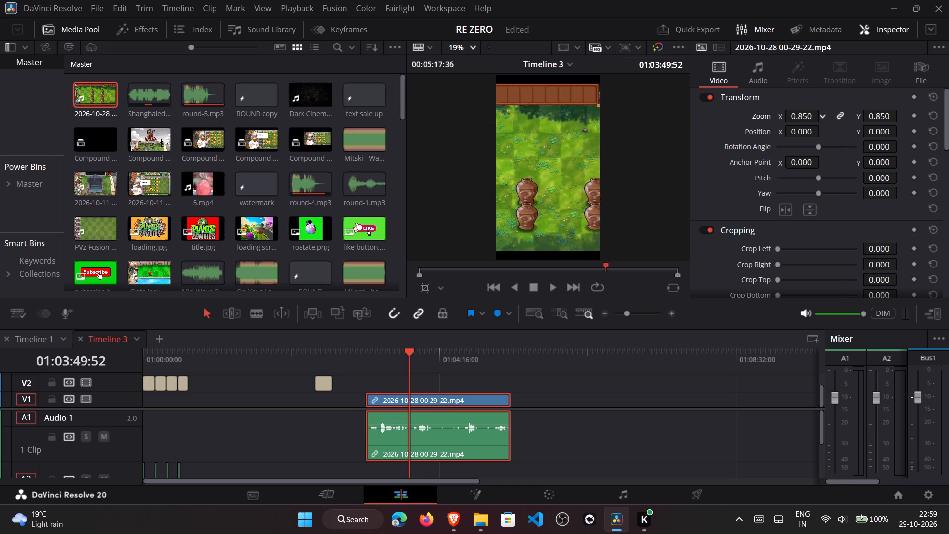
{"action": "left_click_drag", "start_coordinate": [790, 119], "coordinate": [793, 119]}
{"action": "left_click_drag", "start_coordinate": [806, 133], "coordinate": [777, 132]}
{"action": "left_click", "coordinate": [802, 116]}
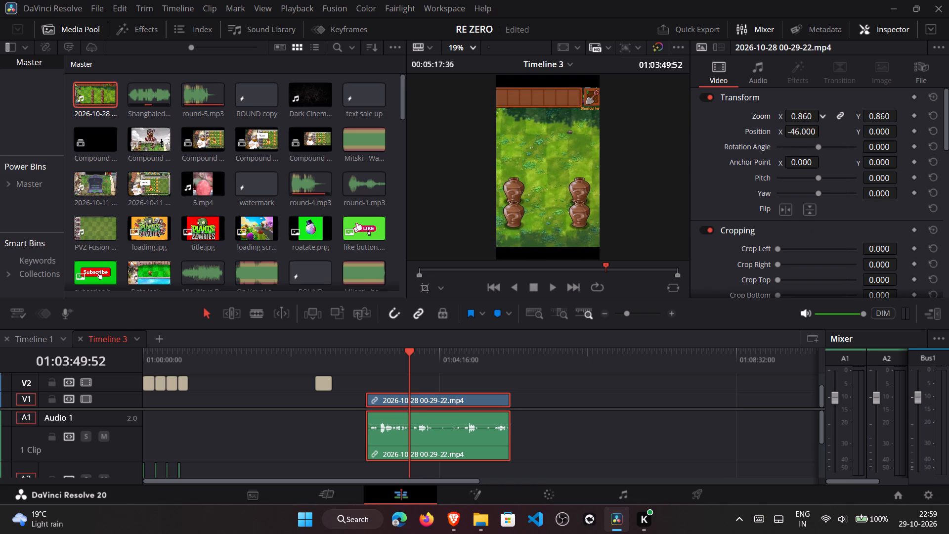
{"action": "left_click", "coordinate": [801, 128]}
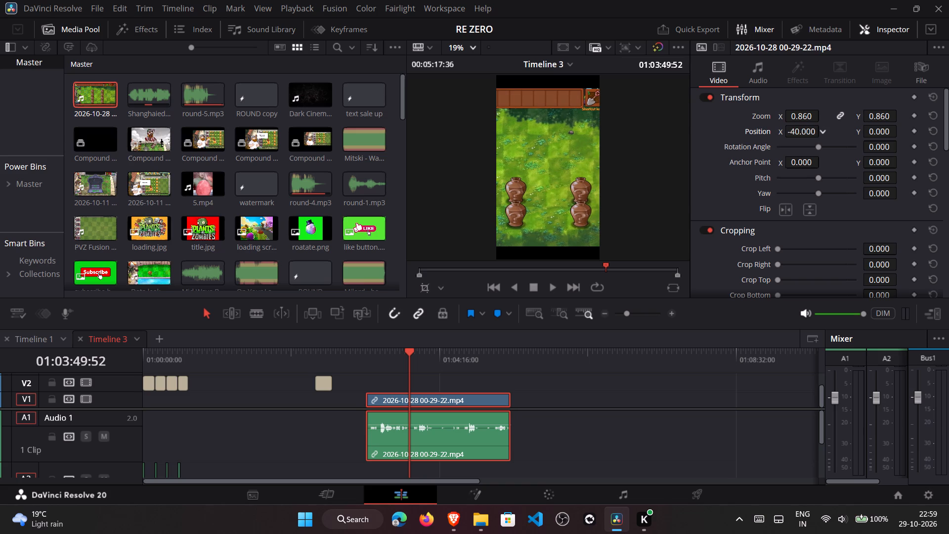
{"action": "left_click", "coordinate": [803, 121]}
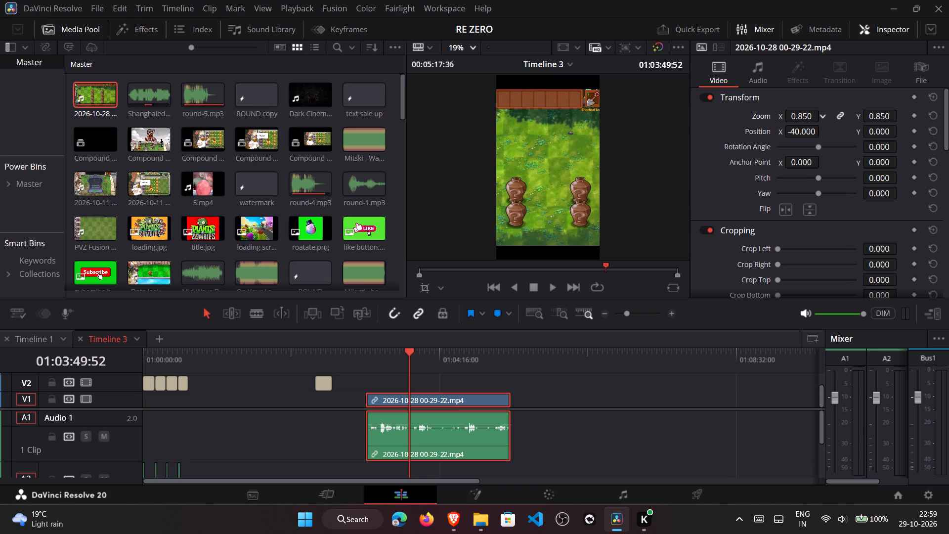
{"action": "left_click", "coordinate": [804, 119]}
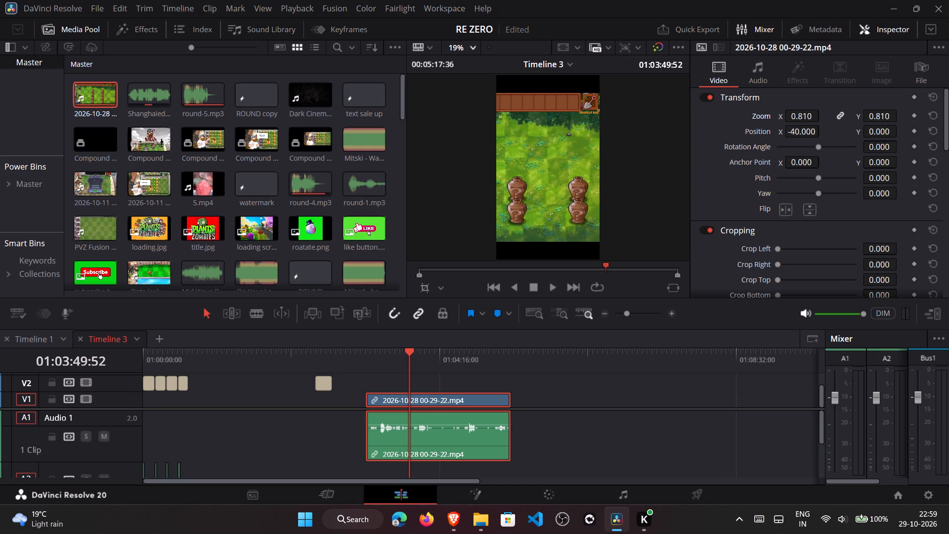
{"action": "left_click", "coordinate": [805, 135]}
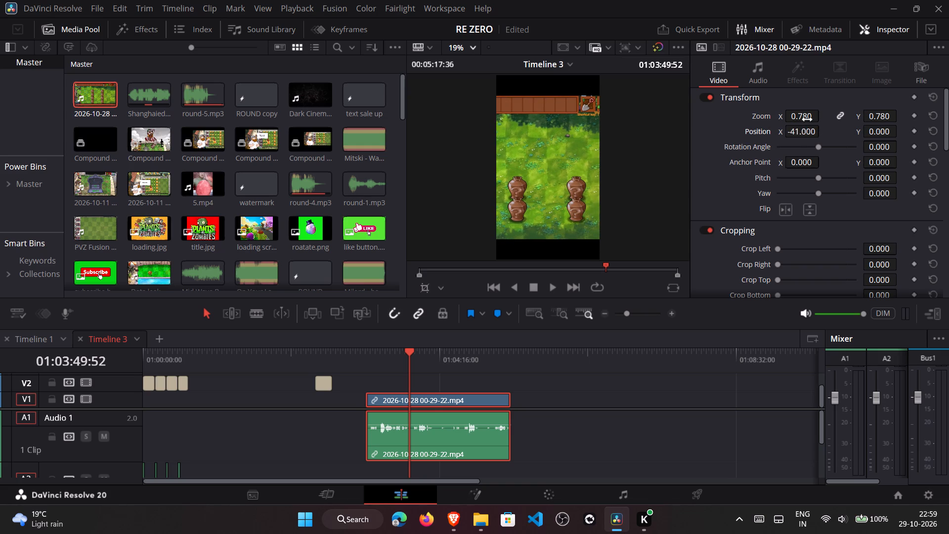
{"action": "left_click", "coordinate": [807, 120]}
{"action": "left_click", "coordinate": [426, 283]}
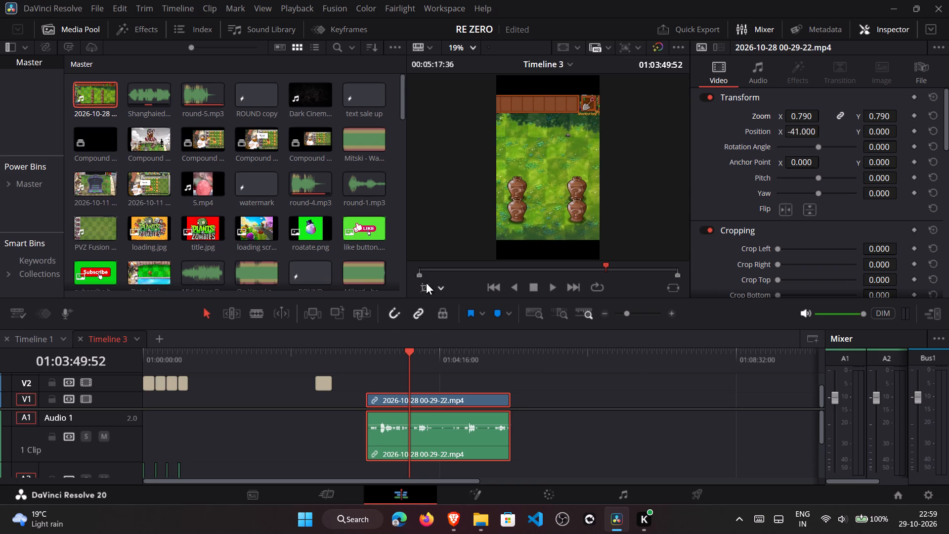
{"action": "left_click_drag", "start_coordinate": [535, 94], "coordinate": [537, 103]}
{"action": "scroll", "coordinate": [537, 104], "scroll_direction": "up", "scroll_amount": 6}
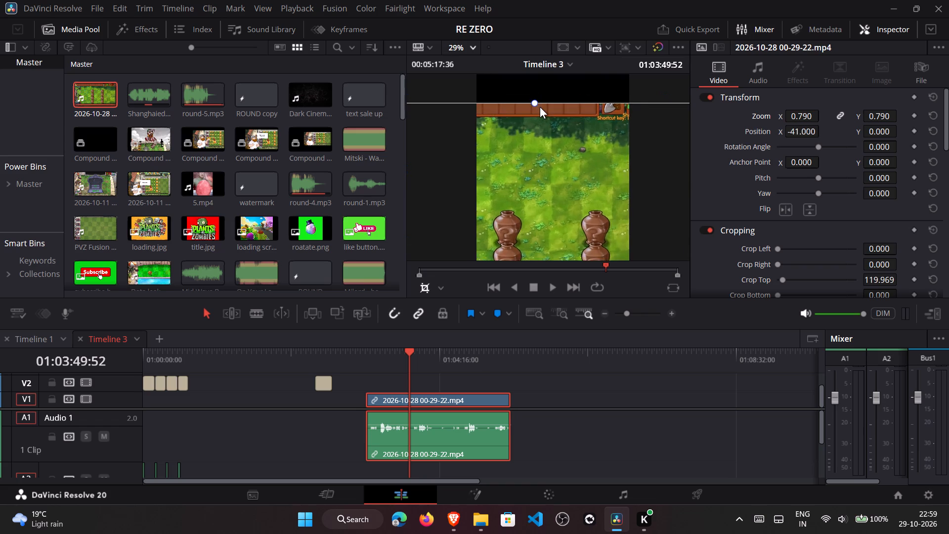
{"action": "scroll", "coordinate": [540, 107], "scroll_direction": "up", "scroll_amount": 15}
{"action": "left_click_drag", "start_coordinate": [527, 100], "coordinate": [535, 119]}
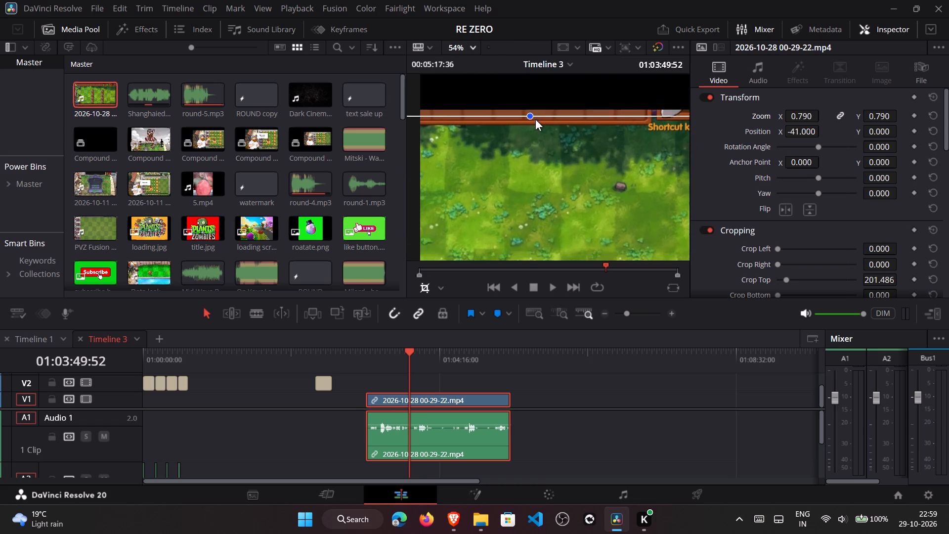
{"action": "left_click_drag", "start_coordinate": [535, 119], "coordinate": [535, 134]}
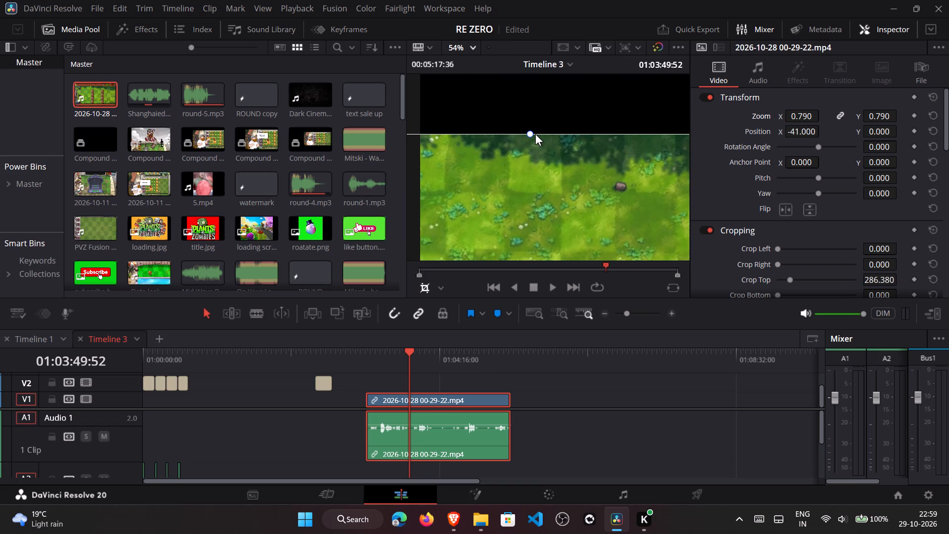
{"action": "scroll", "coordinate": [535, 134], "scroll_direction": "down", "scroll_amount": 14}
{"action": "scroll", "coordinate": [491, 128], "scroll_direction": "down", "scroll_amount": 17}
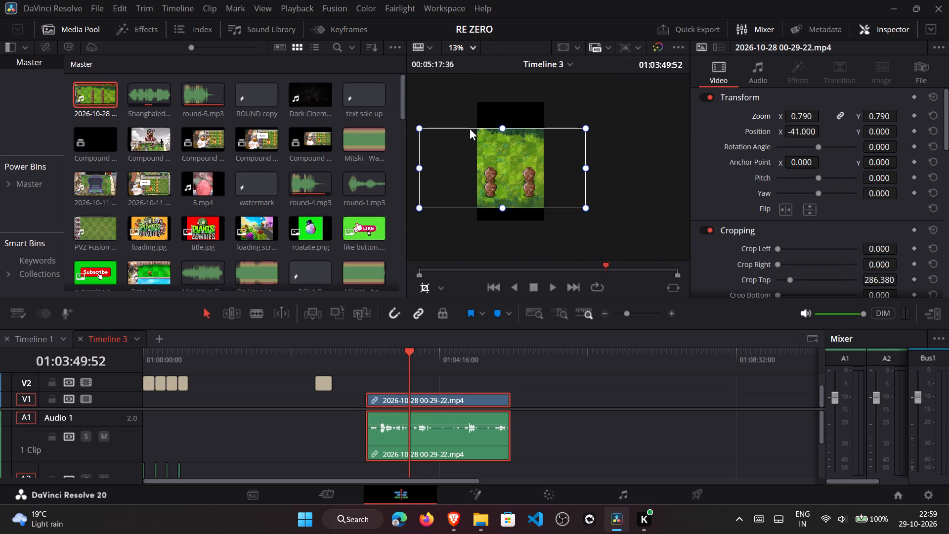
{"action": "scroll", "coordinate": [496, 229], "scroll_direction": "up", "scroll_amount": 9}
{"action": "scroll", "coordinate": [496, 229], "scroll_direction": "down", "scroll_amount": 2}
{"action": "scroll", "coordinate": [496, 229], "scroll_direction": "up", "scroll_amount": 4}
{"action": "left_click", "coordinate": [508, 193]}
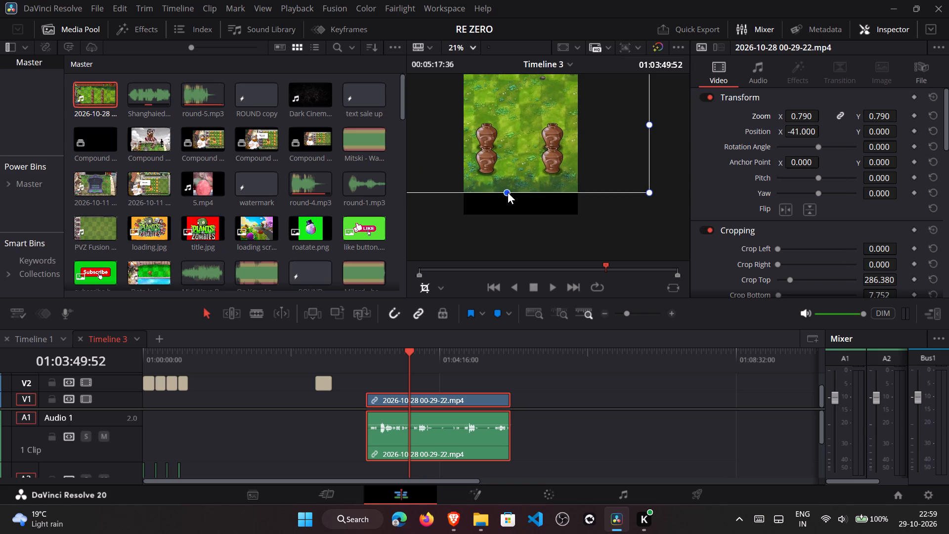
{"action": "scroll", "coordinate": [485, 176], "scroll_direction": "down", "scroll_amount": 10}
{"action": "scroll", "coordinate": [447, 115], "scroll_direction": "down", "scroll_amount": 4}
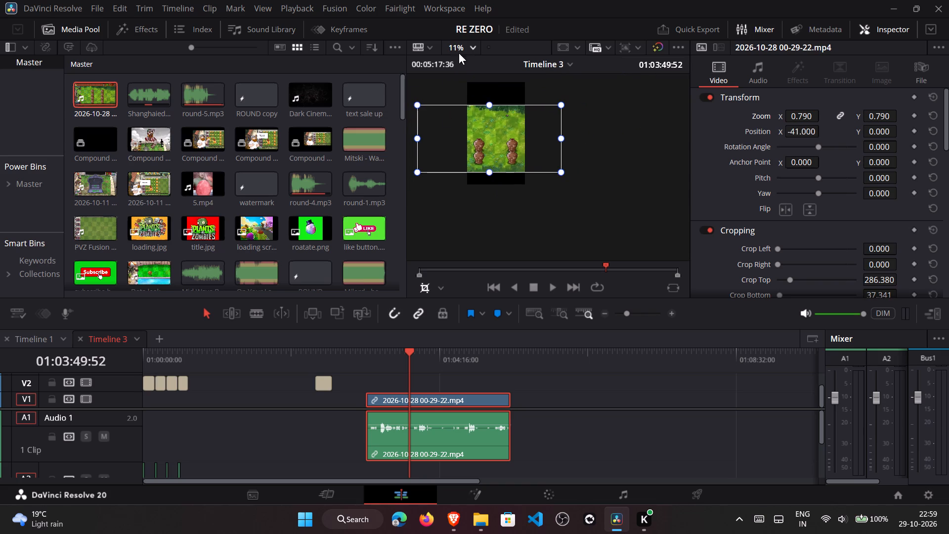
{"action": "left_click", "coordinate": [461, 51]}
{"action": "left_click", "coordinate": [458, 57]}
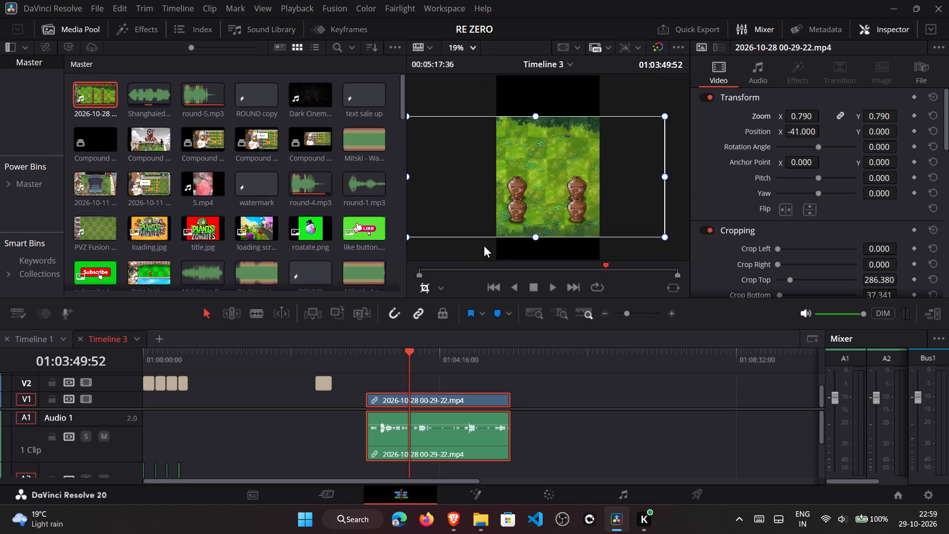
{"action": "left_click", "coordinate": [422, 290]}
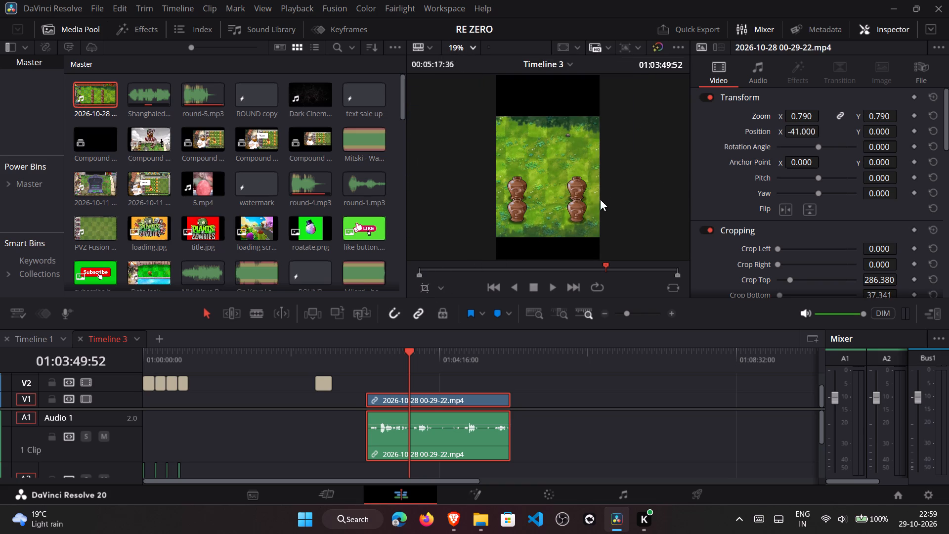
{"action": "left_click_drag", "start_coordinate": [890, 135], "coordinate": [869, 141]}
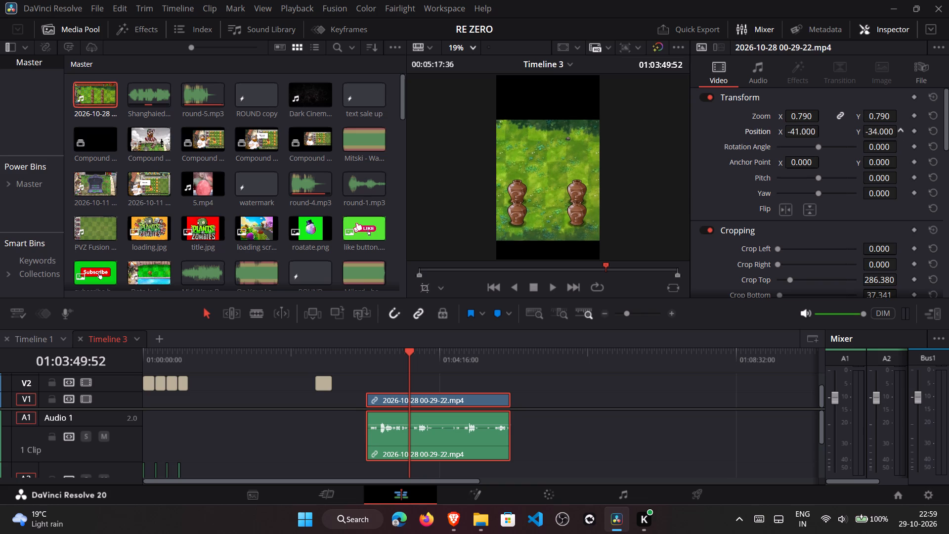
{"action": "left_click_drag", "start_coordinate": [869, 141], "coordinate": [864, 144]}
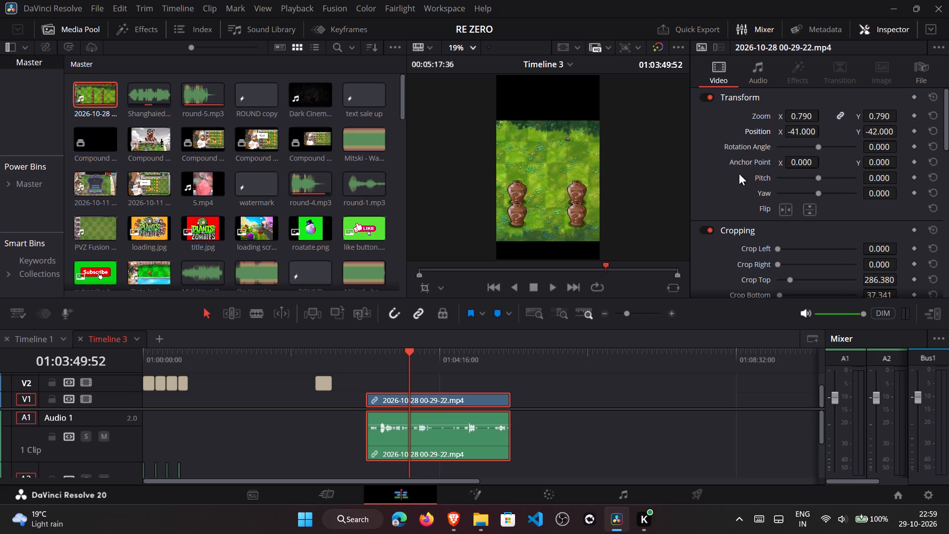
{"action": "left_click", "coordinate": [699, 174]}
Switch to Brave and toggle playback of the DR DISRESPECT Resident Evil 7 stream on YouTube.
{"action": "left_click", "coordinate": [452, 527]}
{"action": "left_click", "coordinate": [387, 317]}
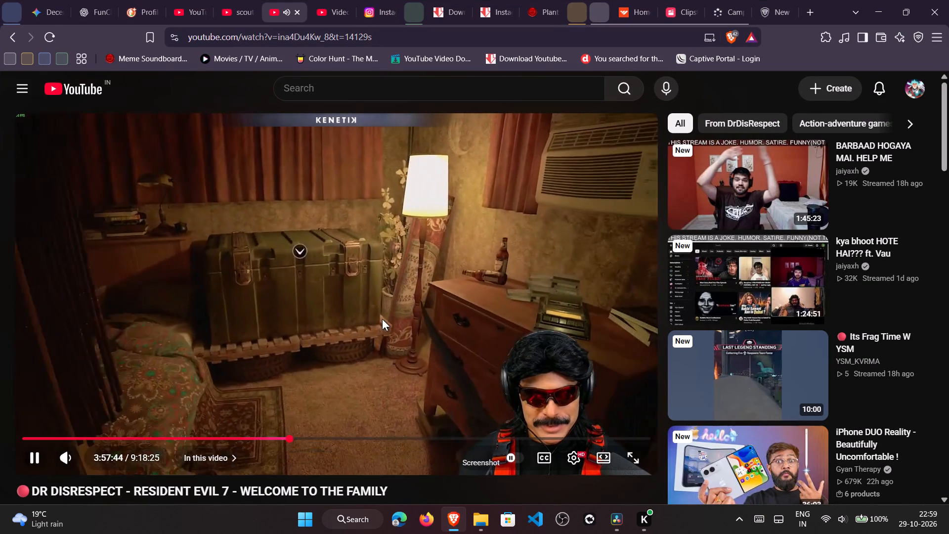